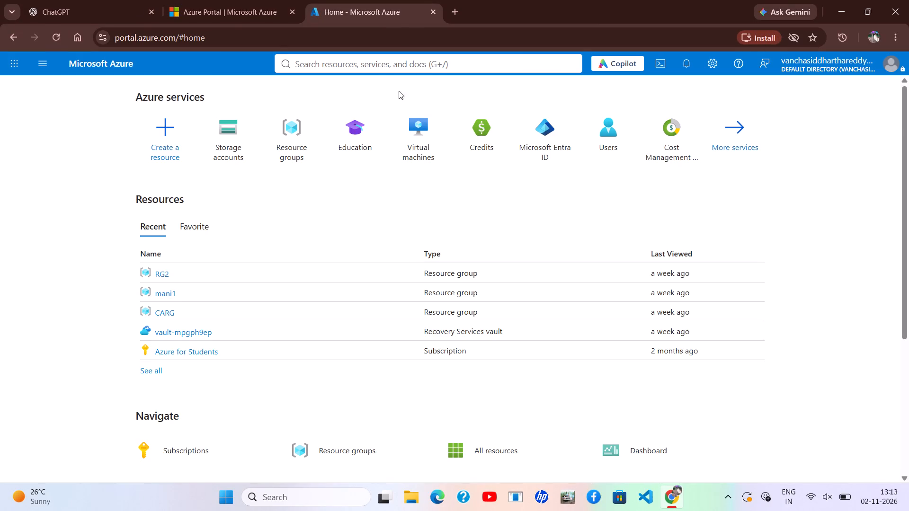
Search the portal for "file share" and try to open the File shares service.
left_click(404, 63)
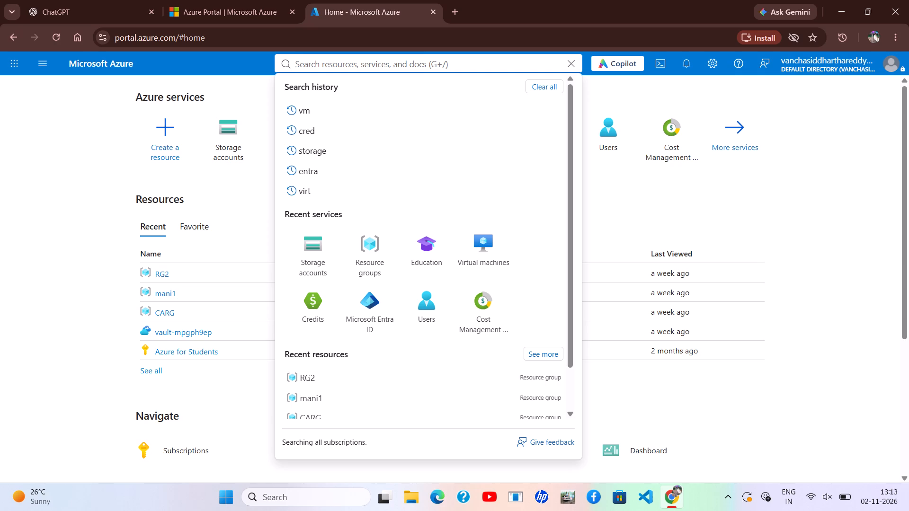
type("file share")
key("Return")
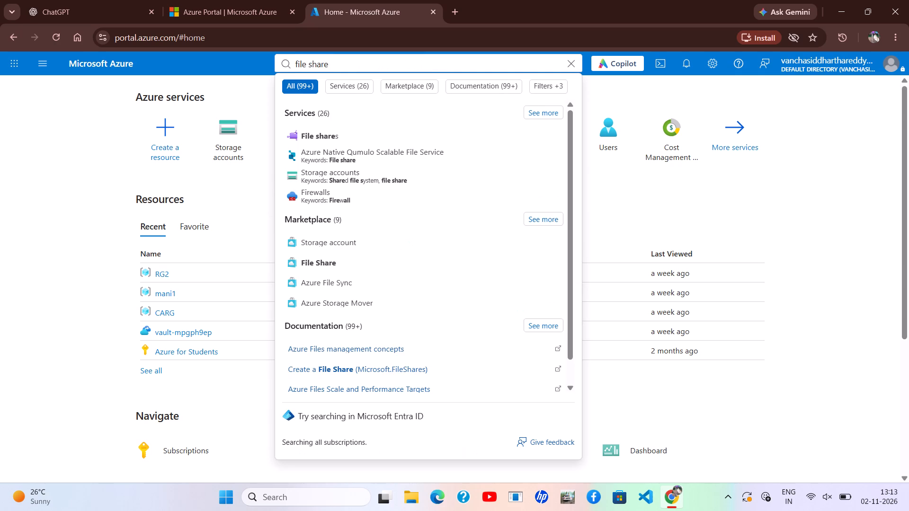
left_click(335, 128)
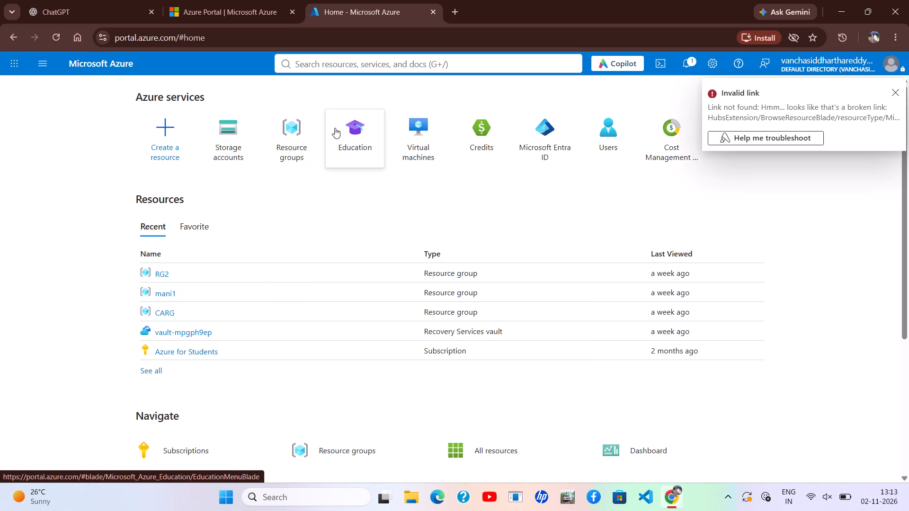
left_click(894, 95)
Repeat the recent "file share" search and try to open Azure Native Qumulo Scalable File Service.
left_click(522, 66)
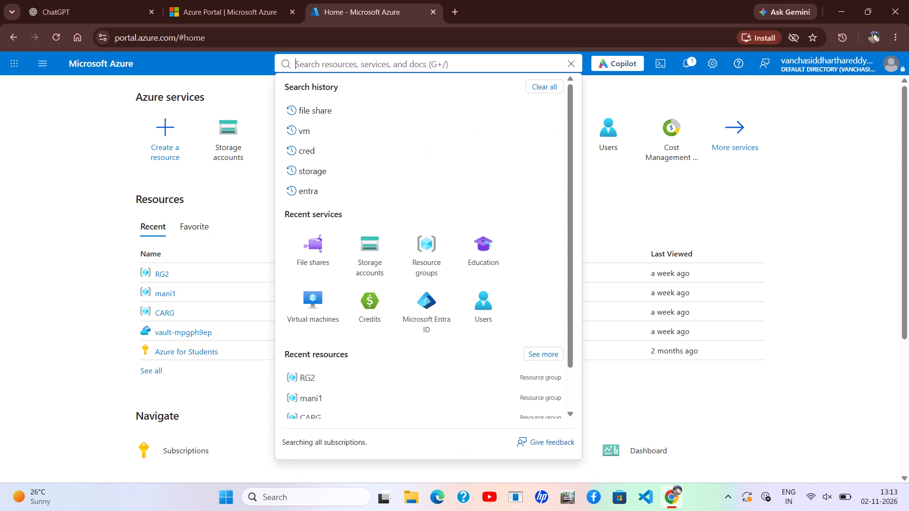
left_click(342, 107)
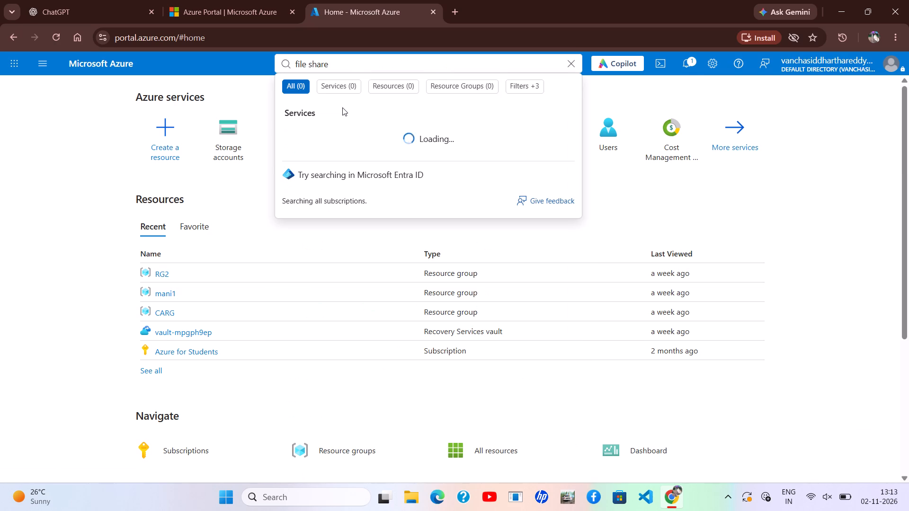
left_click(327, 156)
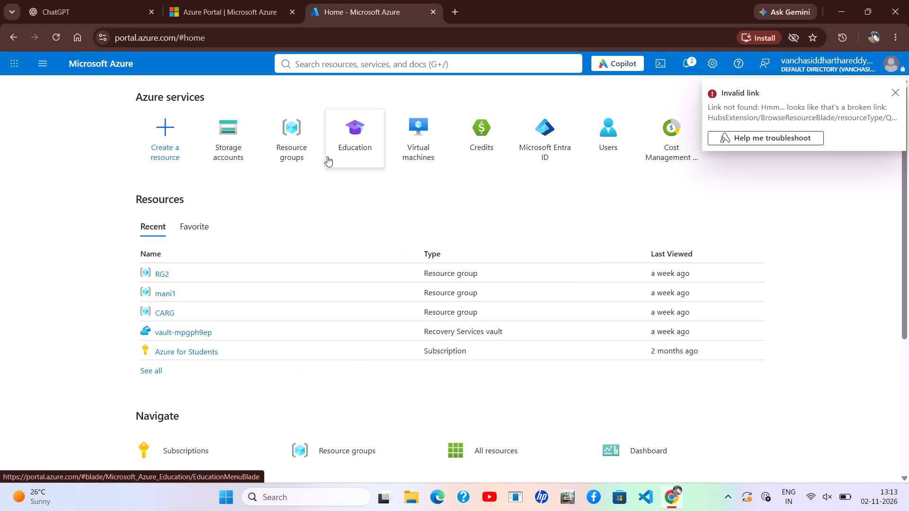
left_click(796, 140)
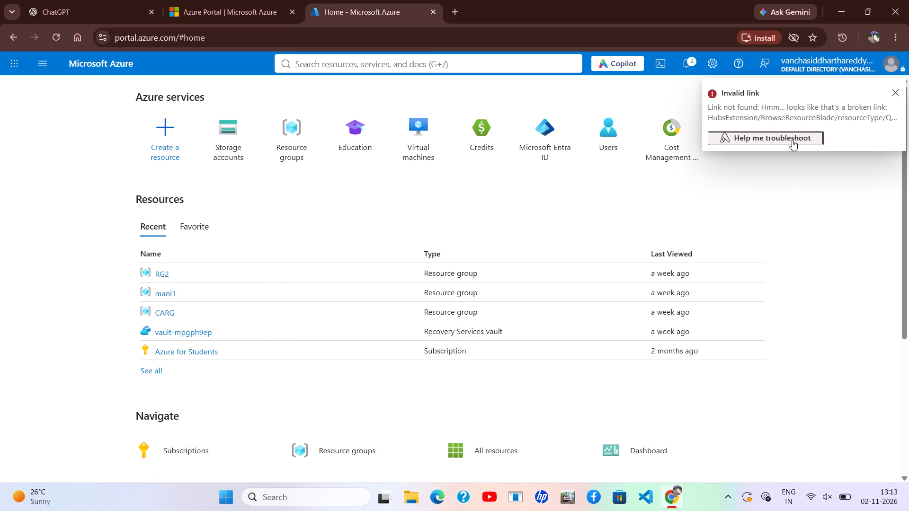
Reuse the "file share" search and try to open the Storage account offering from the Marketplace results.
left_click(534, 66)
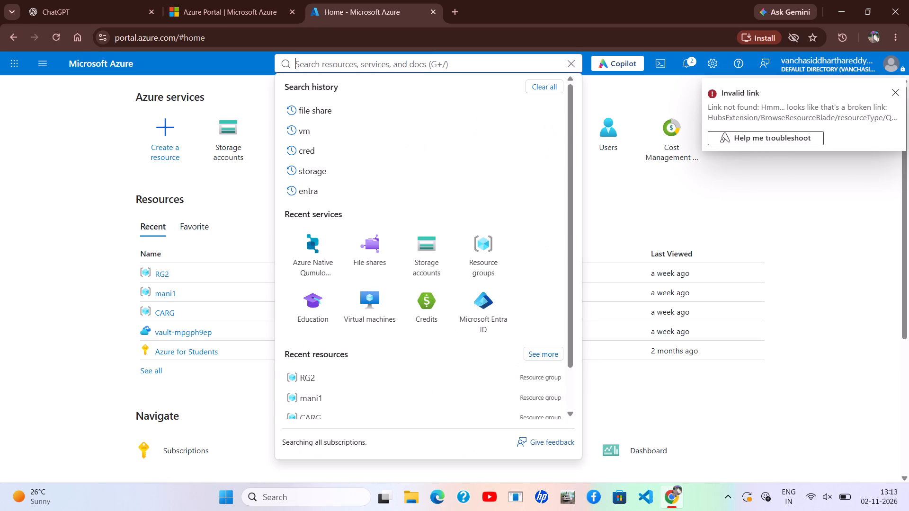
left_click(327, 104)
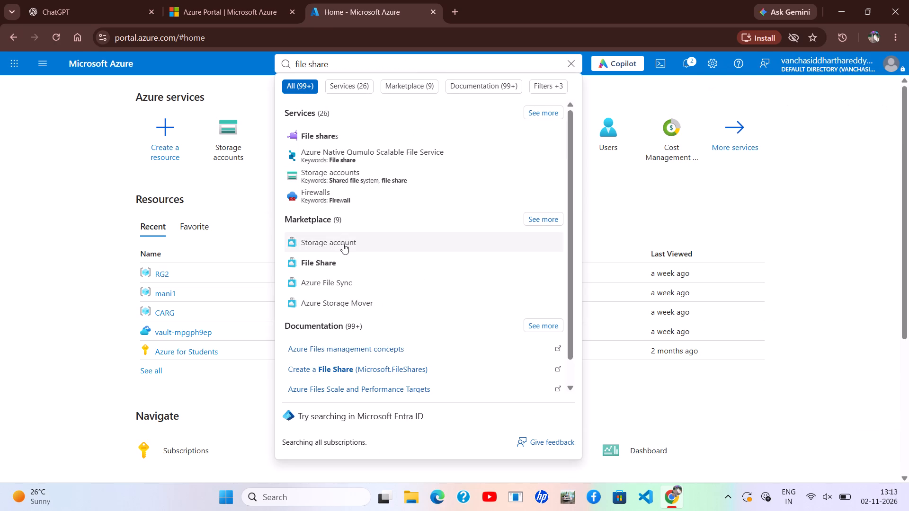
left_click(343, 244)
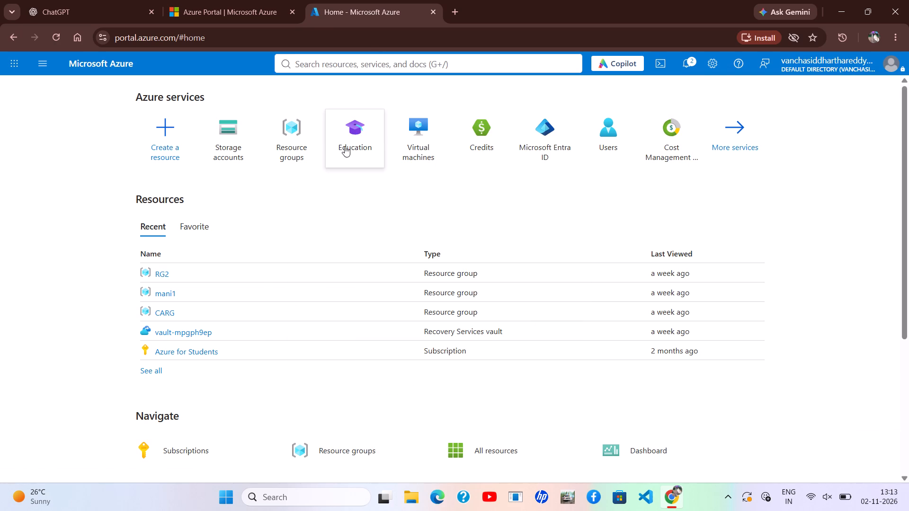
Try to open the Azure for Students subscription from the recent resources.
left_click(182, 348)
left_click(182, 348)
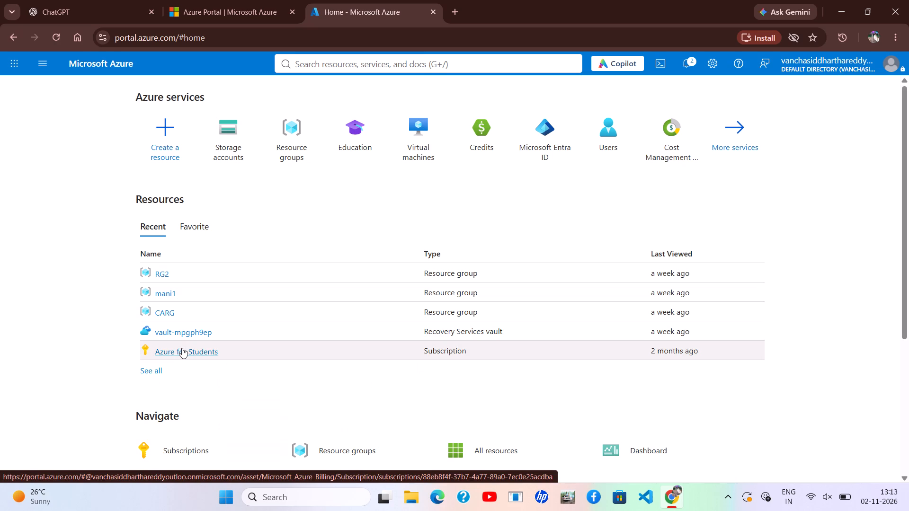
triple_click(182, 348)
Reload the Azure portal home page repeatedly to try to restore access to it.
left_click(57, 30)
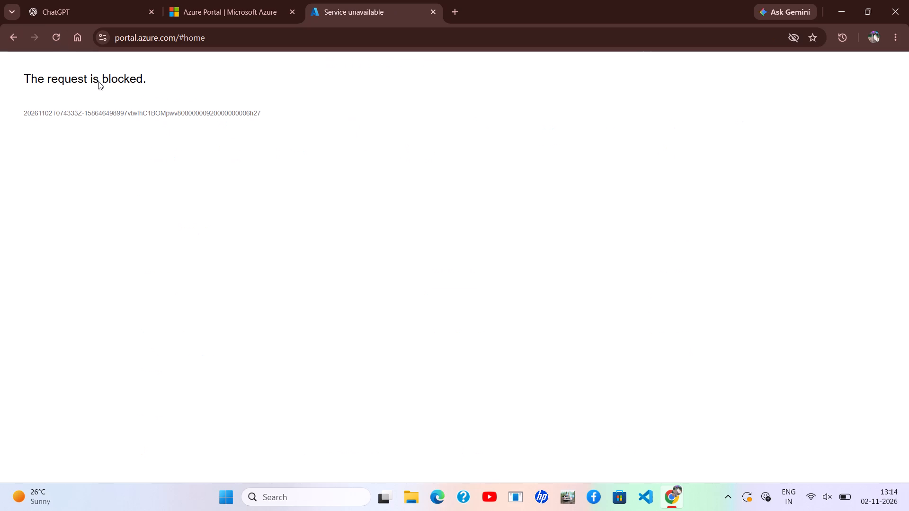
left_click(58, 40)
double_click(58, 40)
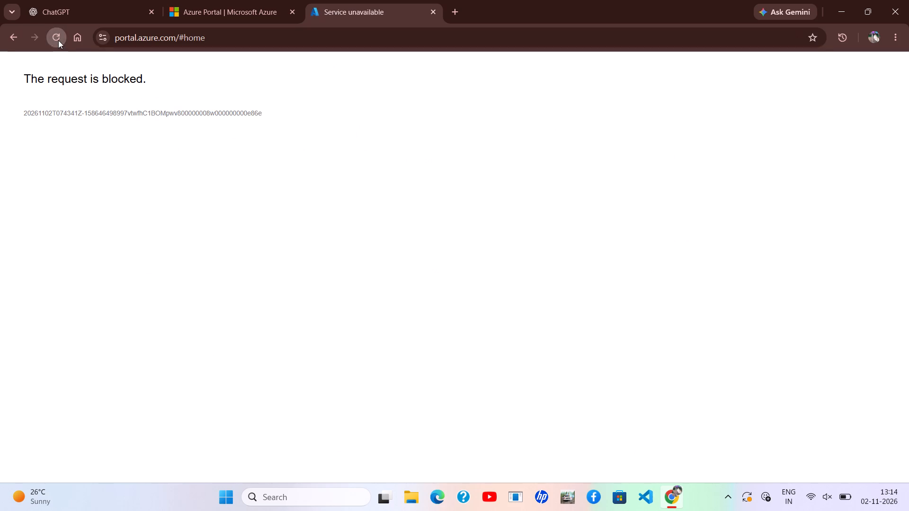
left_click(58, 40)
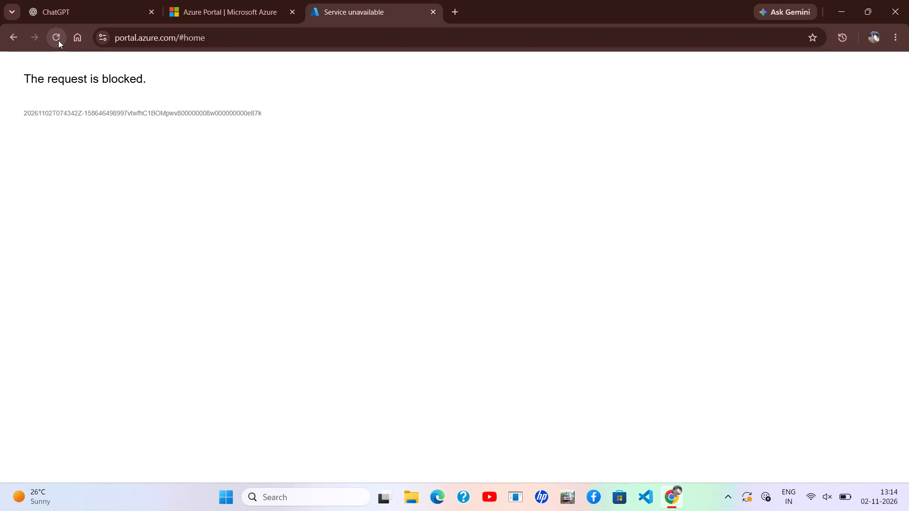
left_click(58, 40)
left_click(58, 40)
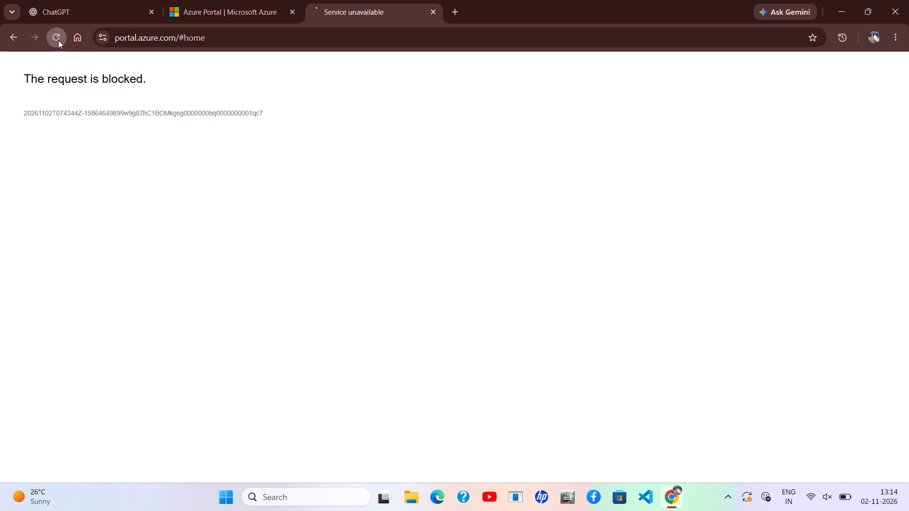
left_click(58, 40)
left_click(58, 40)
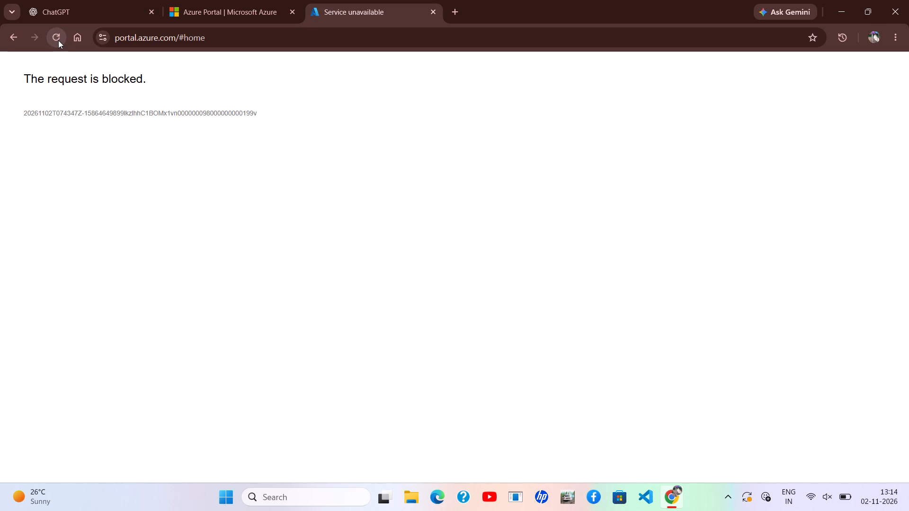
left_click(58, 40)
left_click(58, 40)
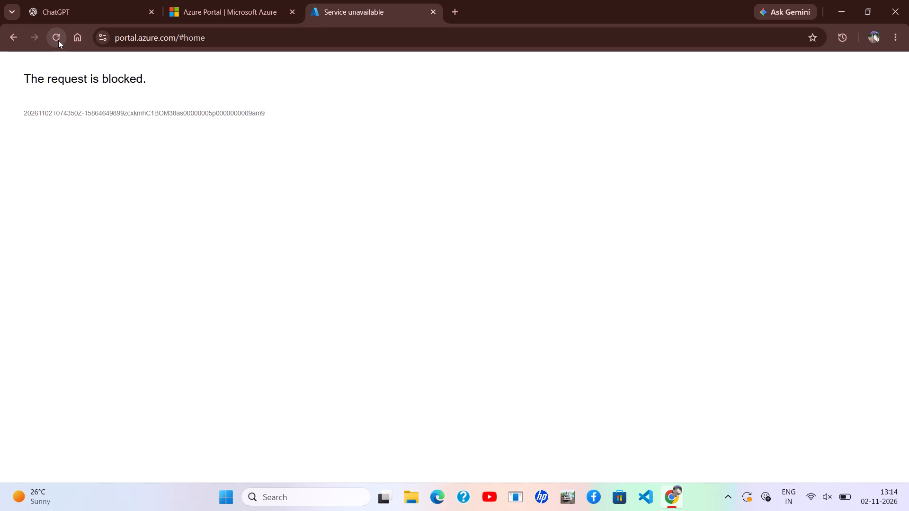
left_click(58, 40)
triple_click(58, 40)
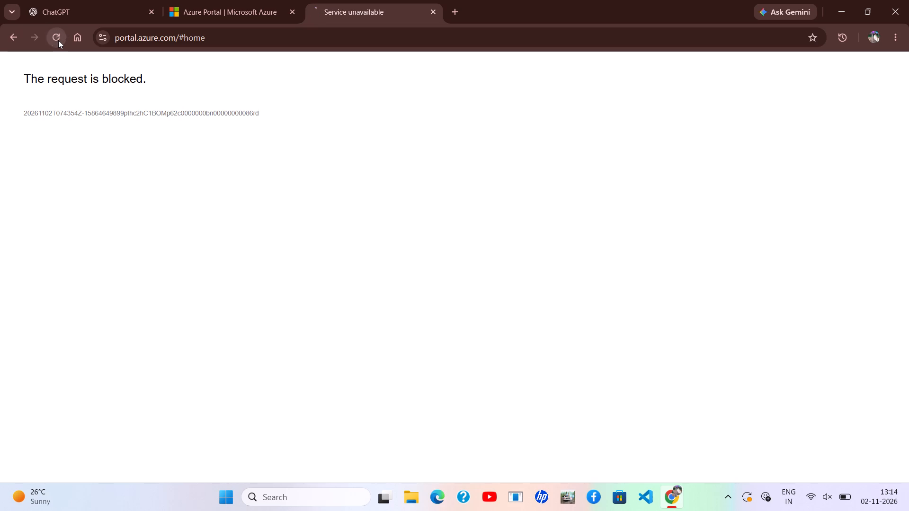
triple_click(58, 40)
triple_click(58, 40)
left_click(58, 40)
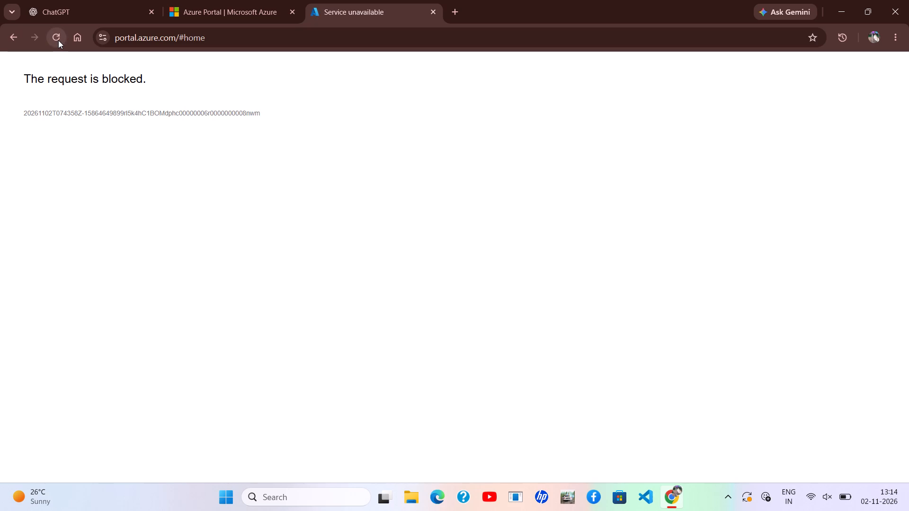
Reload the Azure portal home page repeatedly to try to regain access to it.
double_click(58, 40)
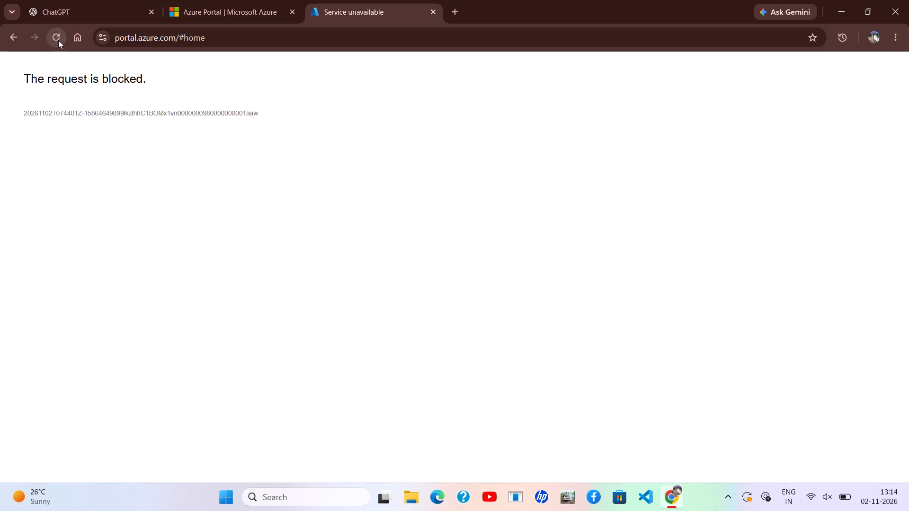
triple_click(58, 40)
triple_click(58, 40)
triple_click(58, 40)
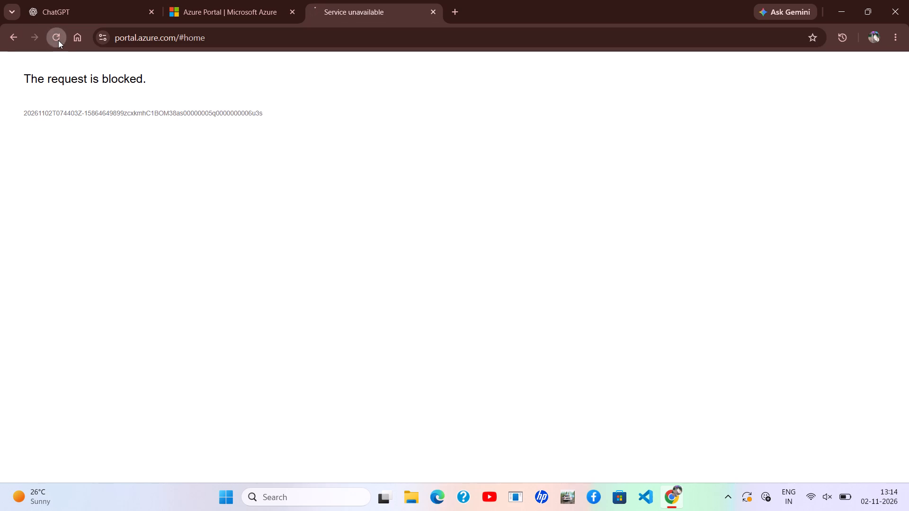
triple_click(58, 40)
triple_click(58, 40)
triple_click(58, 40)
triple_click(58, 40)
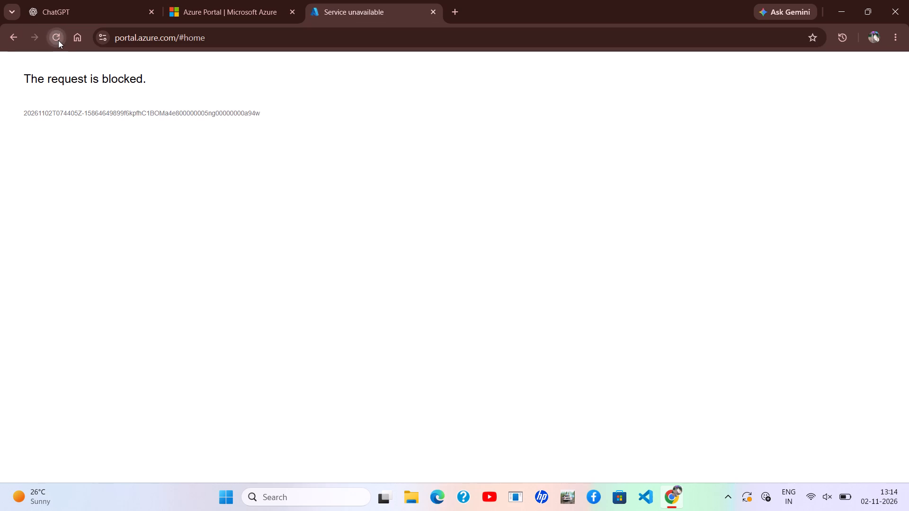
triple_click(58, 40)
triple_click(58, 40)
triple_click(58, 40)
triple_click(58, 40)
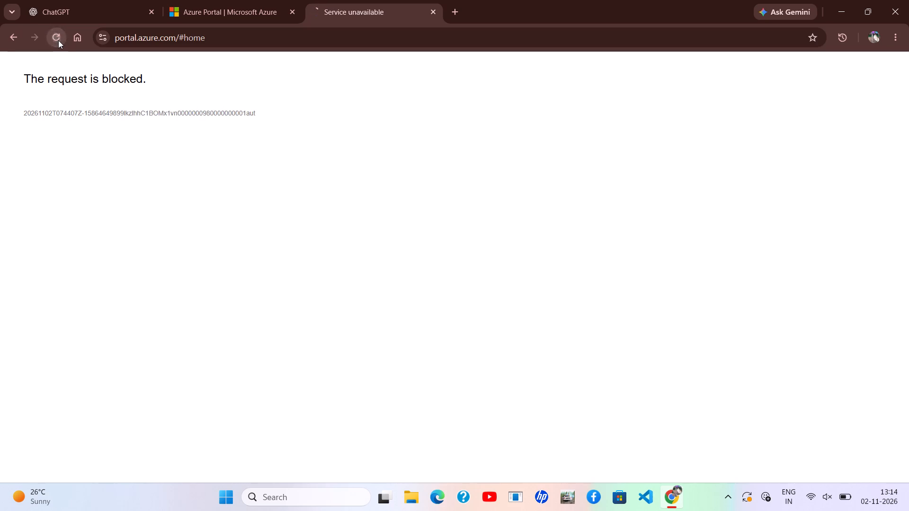
Close the failed portal tab and reopen the Azure portal through the sign-in on the Microsoft Azure portal product page.
left_click(258, 0)
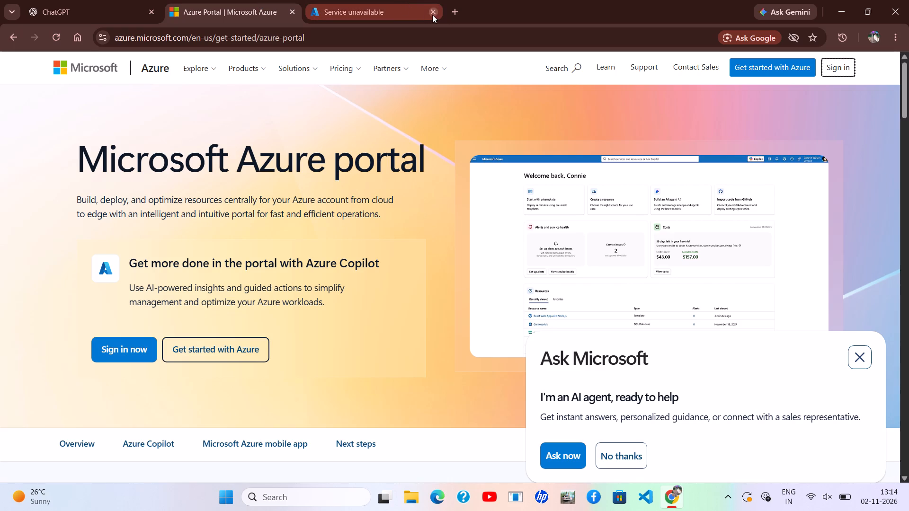
left_click(437, 16)
left_click(830, 69)
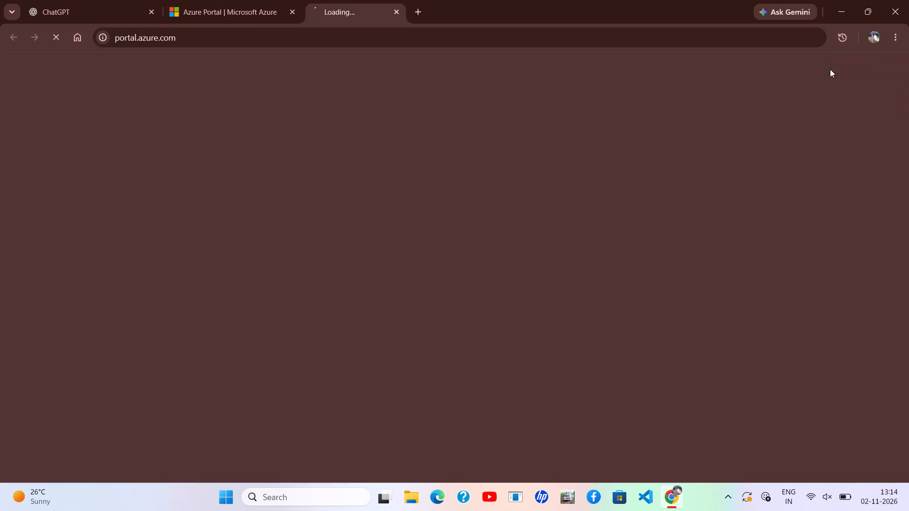
Open the list of available Wi-Fi networks and rescan it repeatedly to look for an alternative to LPU Wireless.
left_click(811, 510)
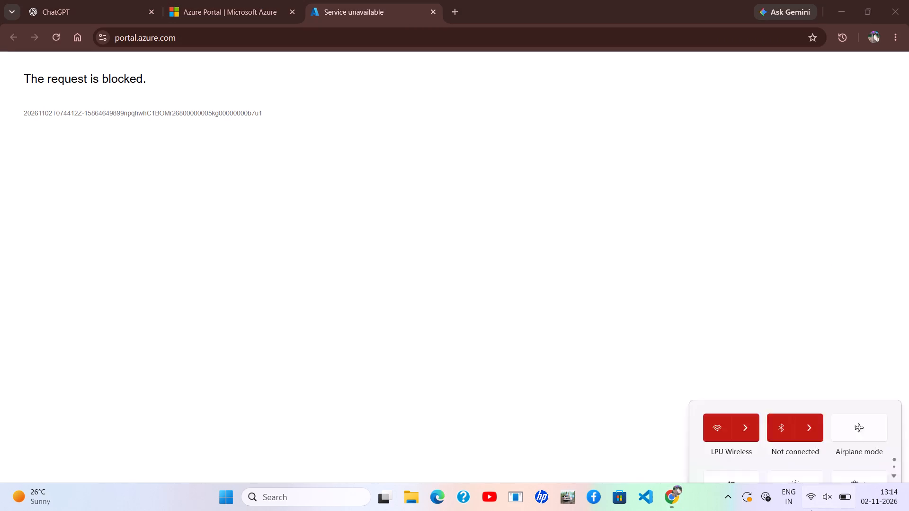
left_click(745, 265)
scroll(745, 265, "up", 3)
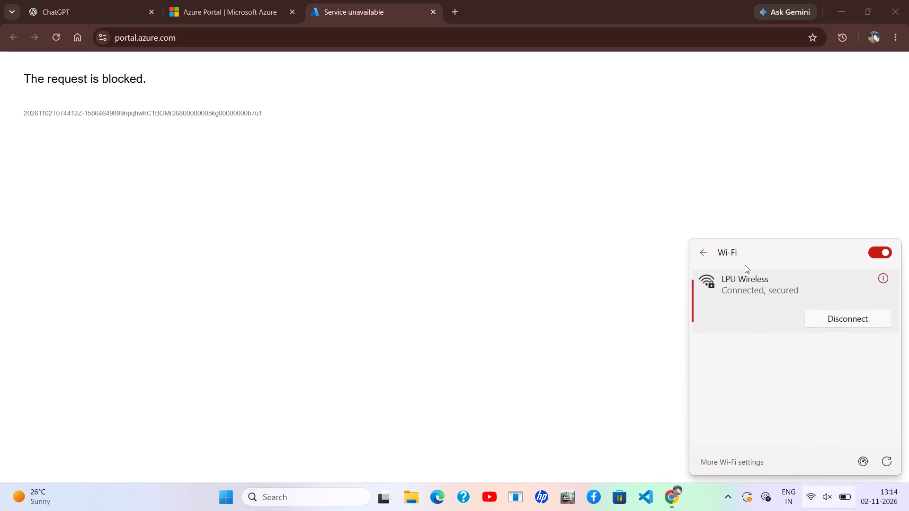
scroll(745, 265, "up", 4)
scroll(775, 376, "up", 12)
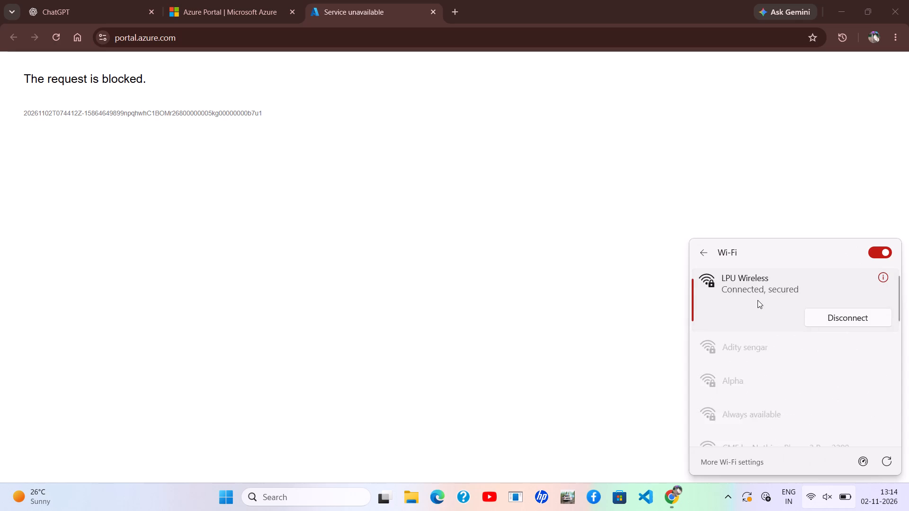
scroll(757, 300, "up", 8)
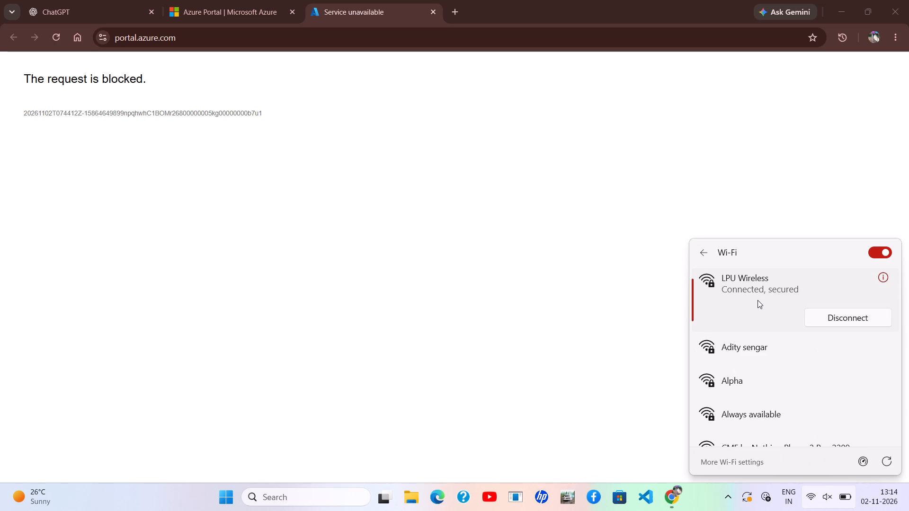
scroll(757, 300, "up", 20)
scroll(757, 300, "up", 8)
left_click(881, 456)
left_click(881, 456)
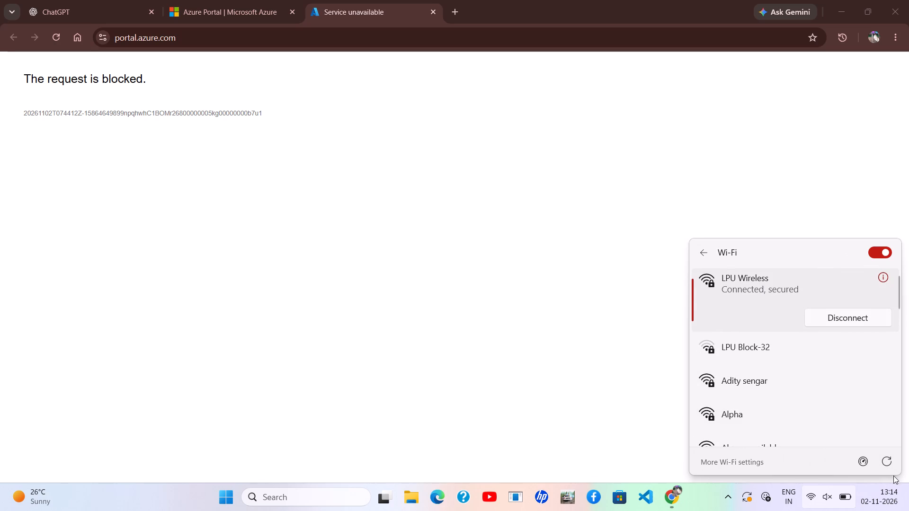
left_click(891, 471)
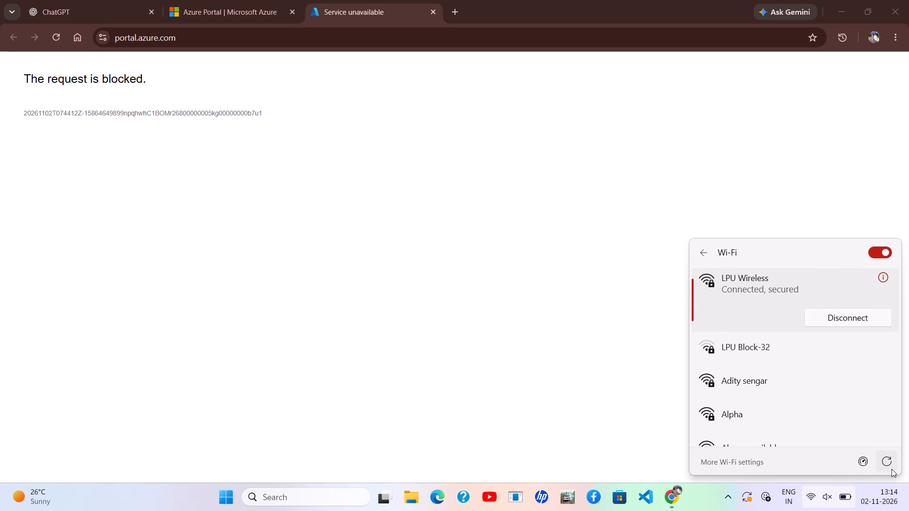
left_click(891, 469)
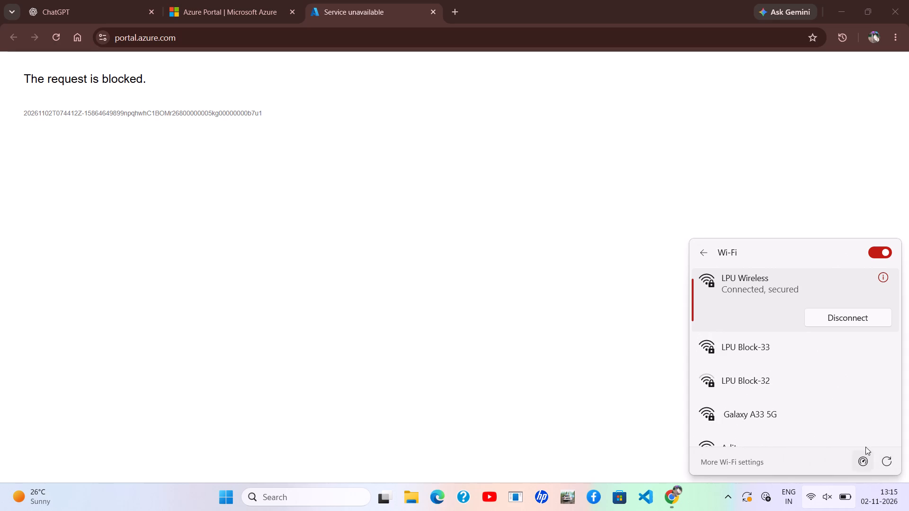
left_click(890, 463)
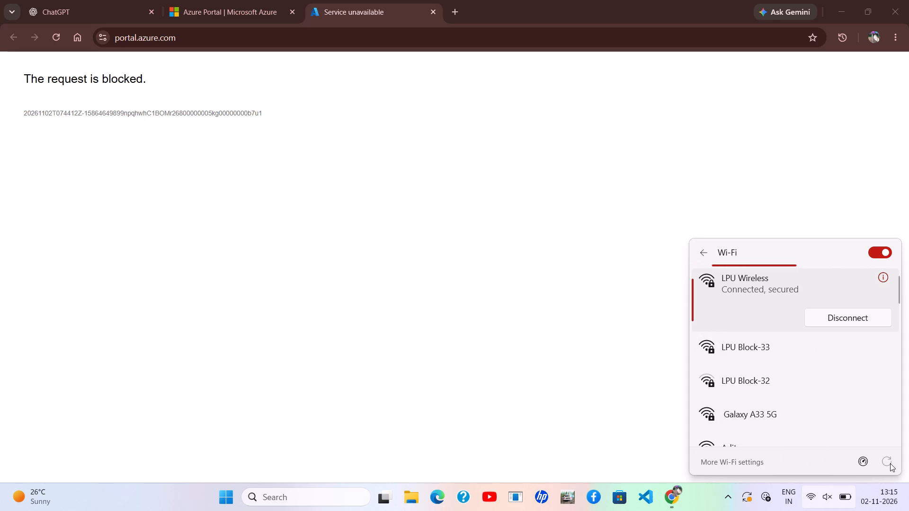
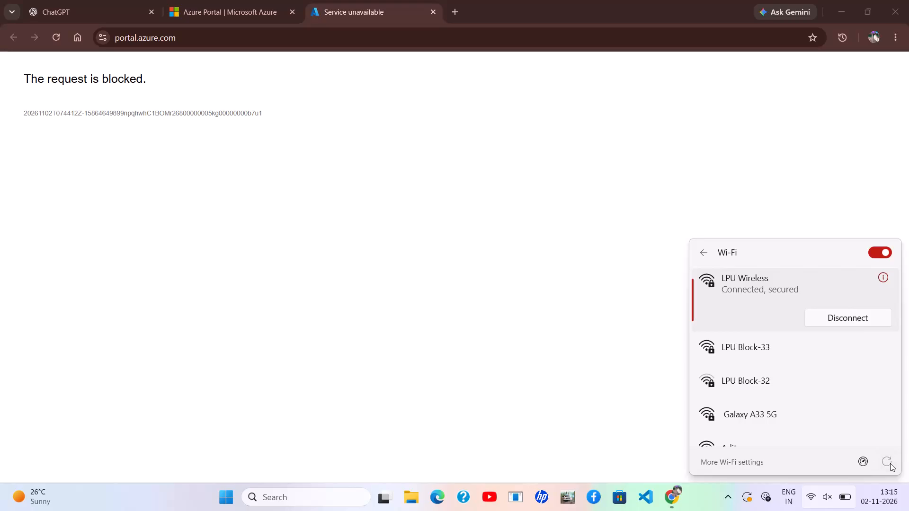
Refresh the list of available Wi-Fi networks and connect to the Rebel network.
double_click(890, 463)
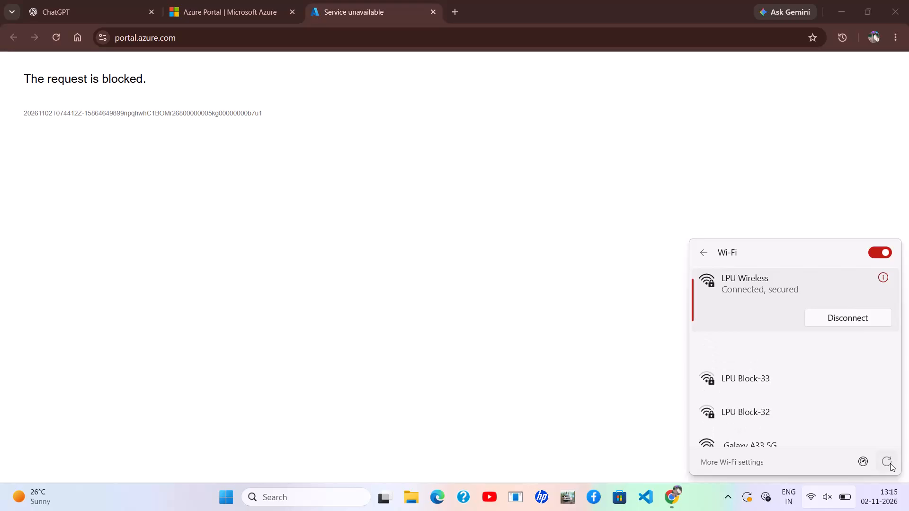
left_click(799, 363)
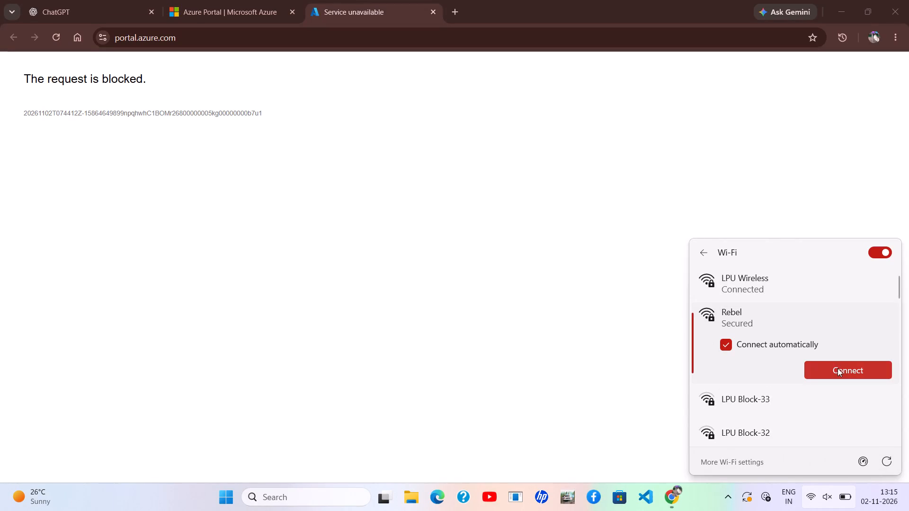
left_click(838, 368)
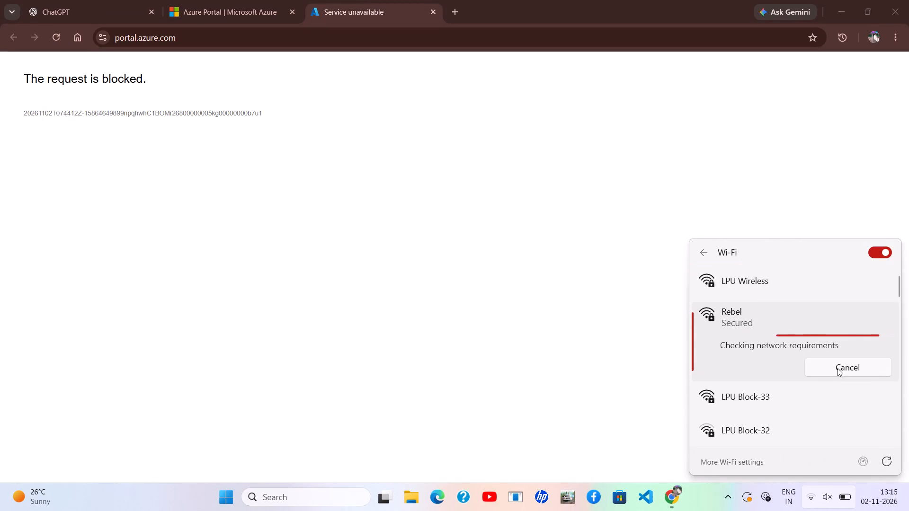
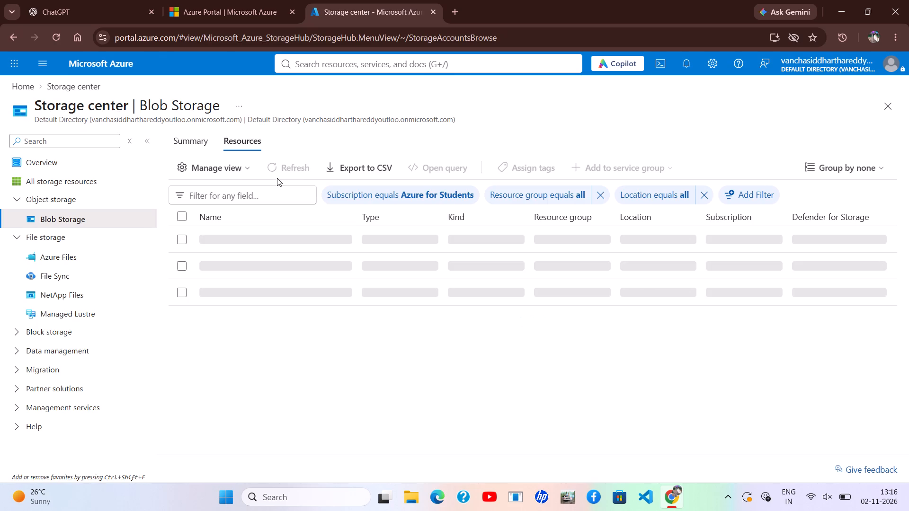
Look through the Azure Files, Overview and Blob Storage pages of Storage center, then return to the Blob Storage resources page.
left_click(92, 259)
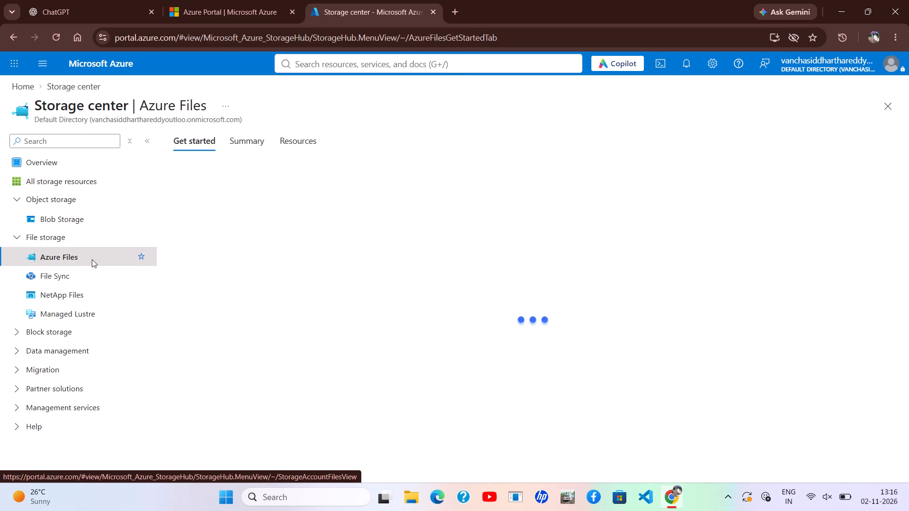
left_click(51, 167)
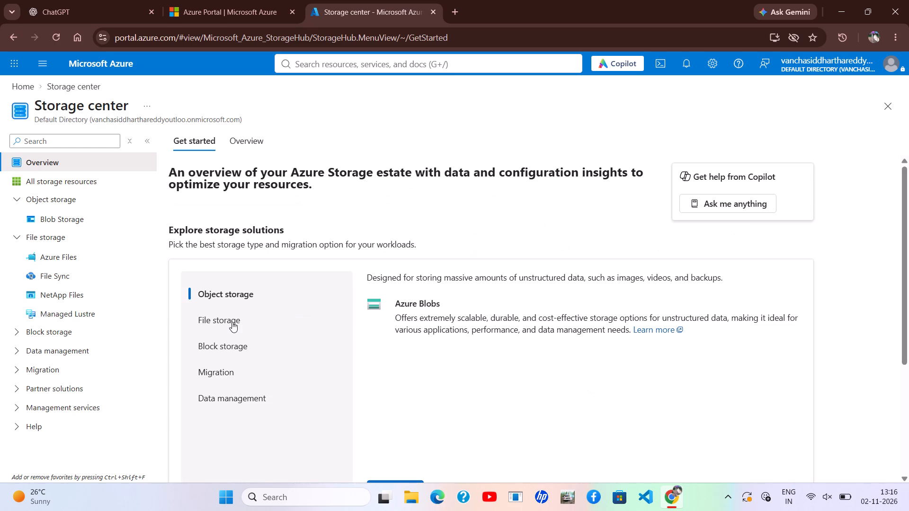
left_click(67, 218)
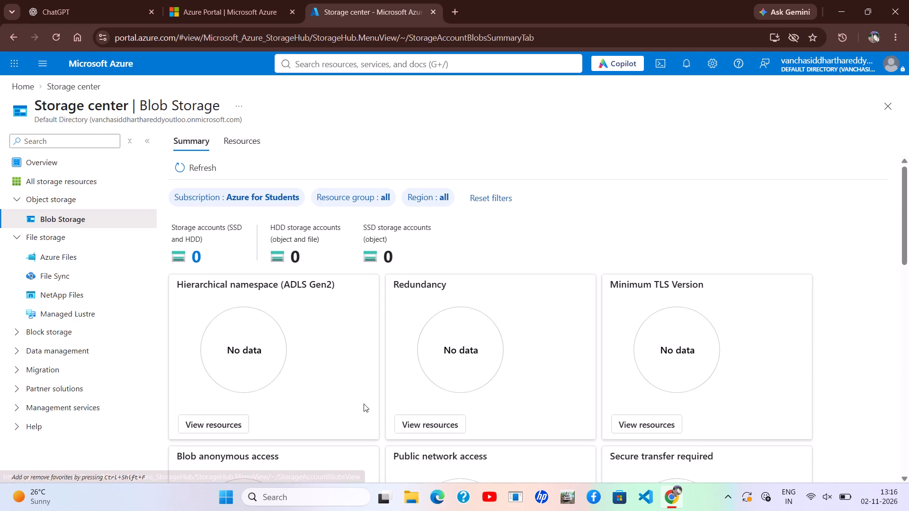
scroll(59, 48, "left", 1)
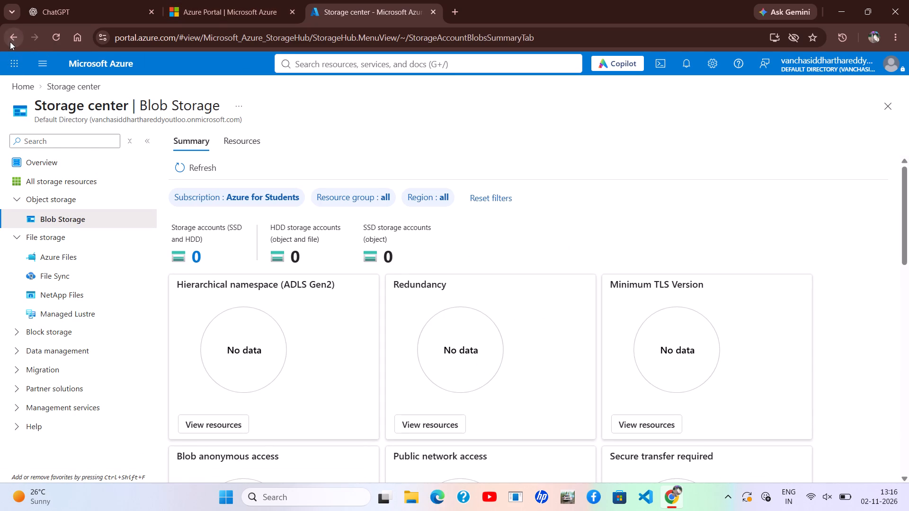
left_click(10, 42)
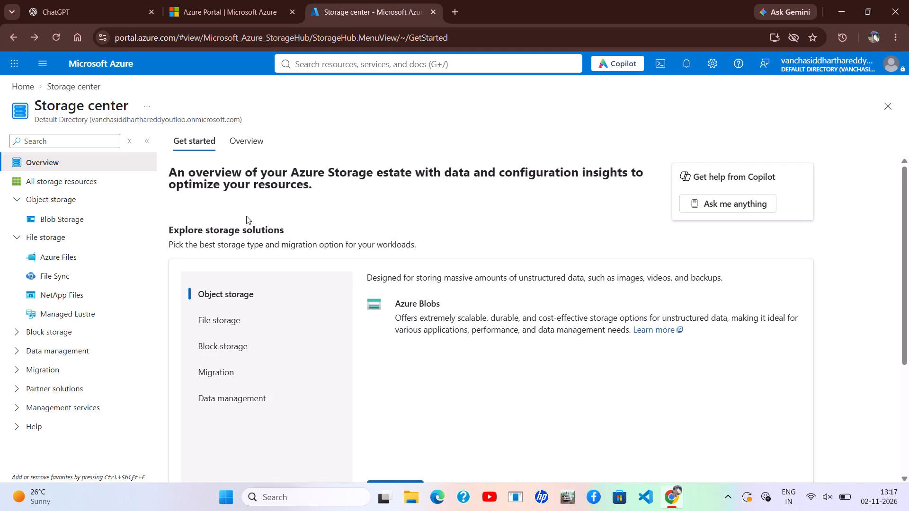
left_click(15, 34)
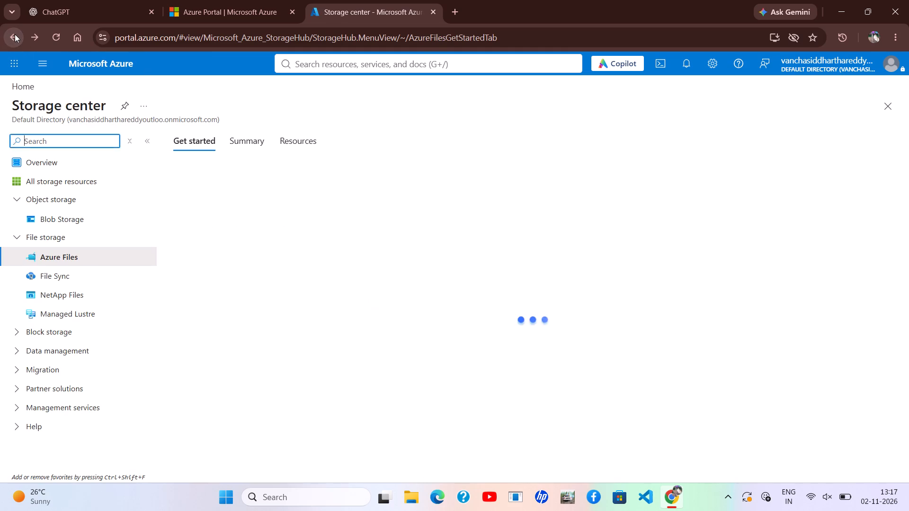
left_click(15, 34)
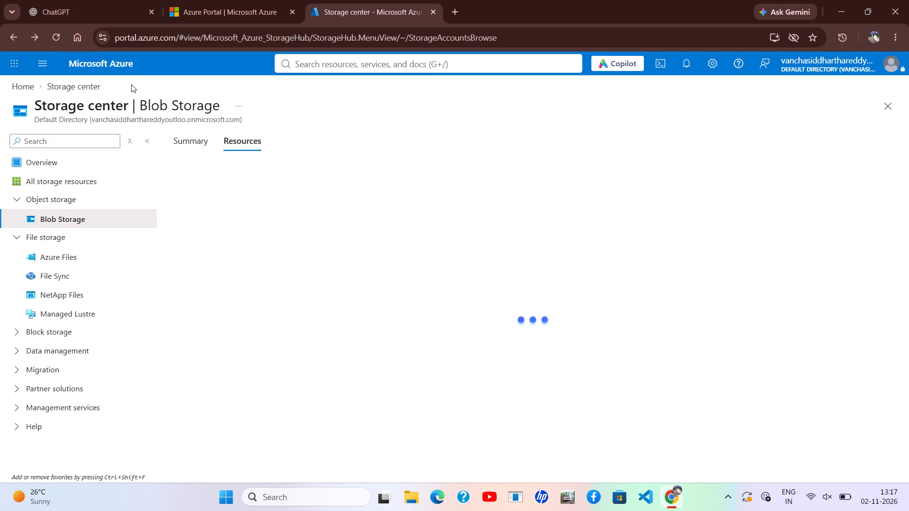
Close the Storage center browser tab, leaving the Microsoft Azure portal introduction page open.
left_click(430, 15)
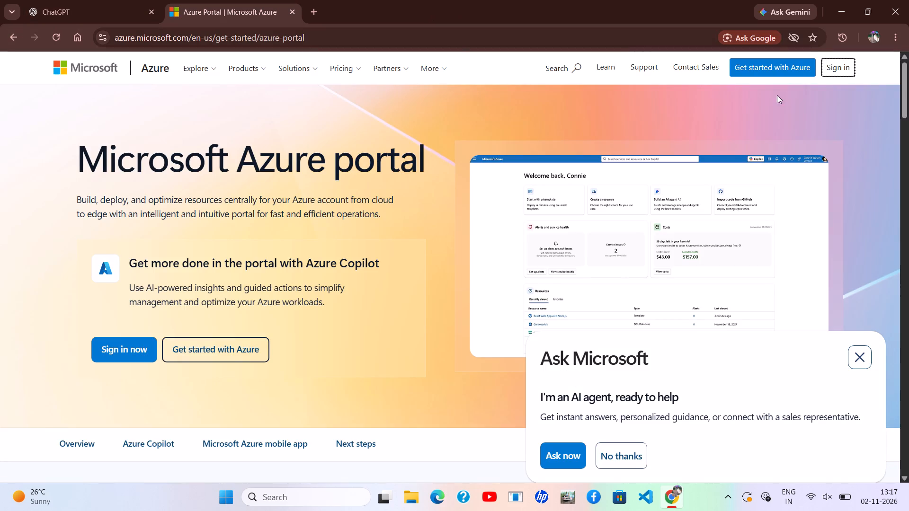
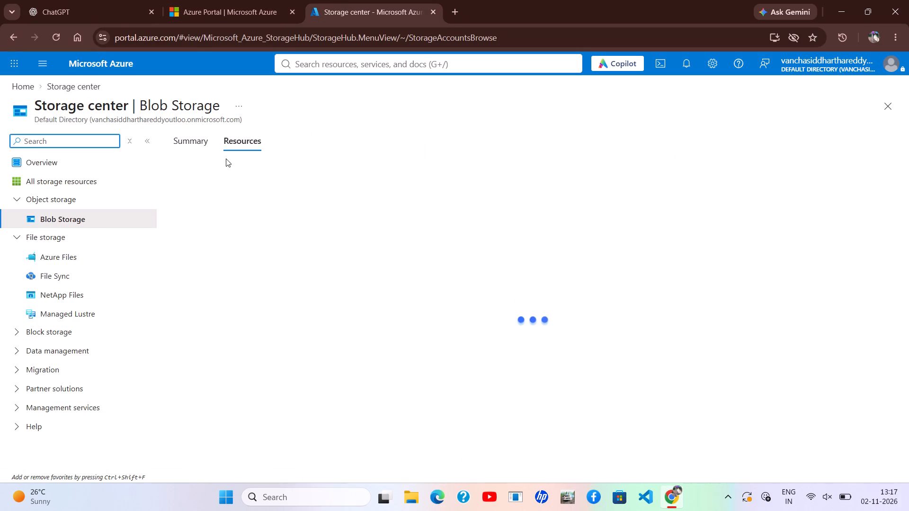
Start creating a storage account from the Blob Storage resources page and choose RG2 as its resource group.
left_click(202, 168)
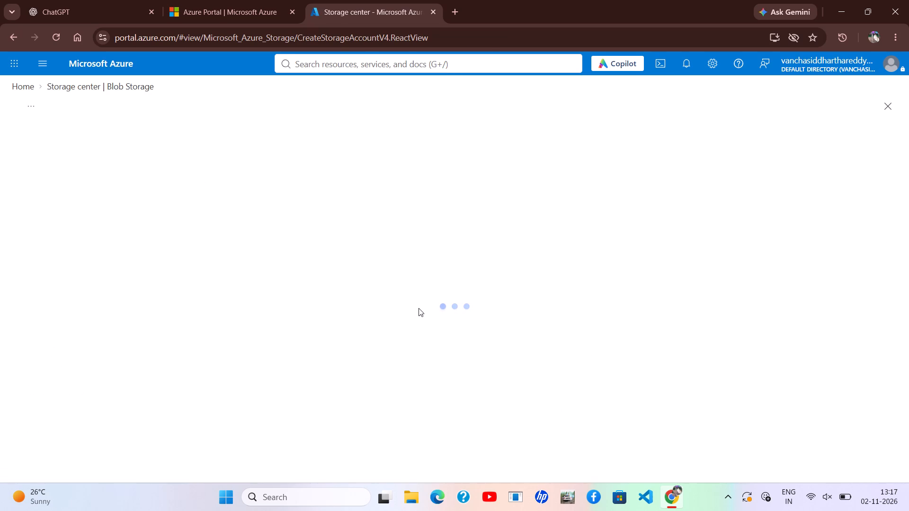
scroll(419, 308, "down", 1)
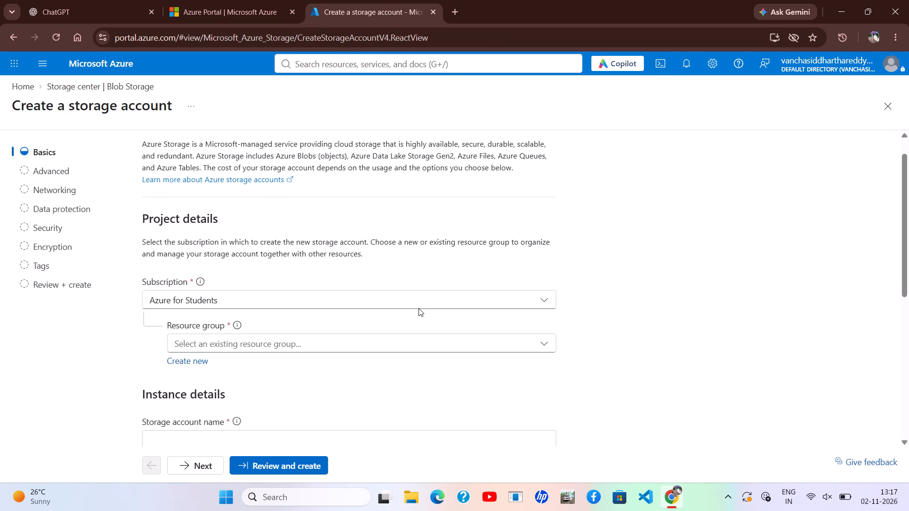
scroll(419, 308, "down", 1)
left_click(318, 336)
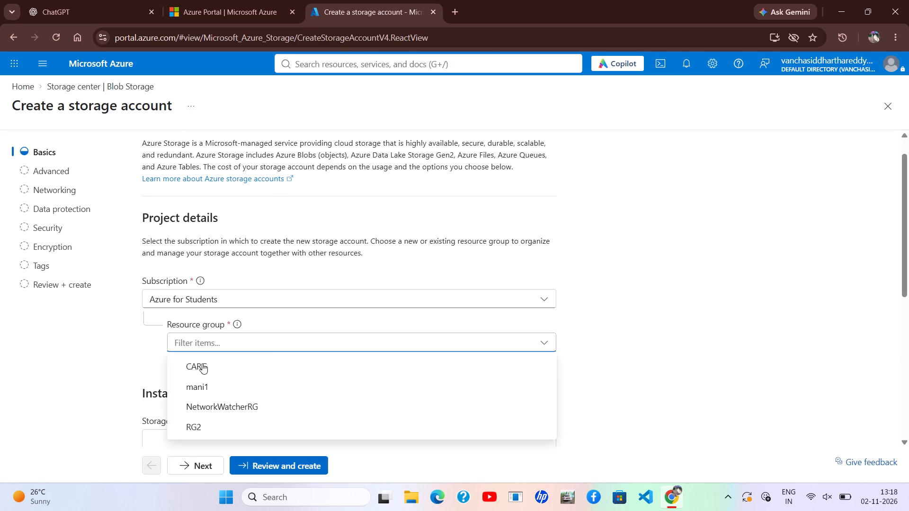
left_click(207, 422)
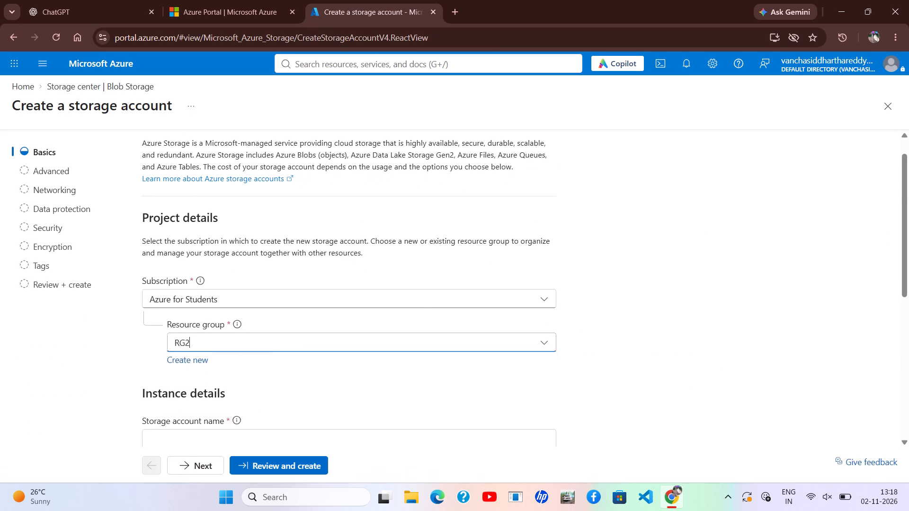
Enter stoarge as the storage account name.
scroll(207, 422, "down", 2)
left_click(174, 344)
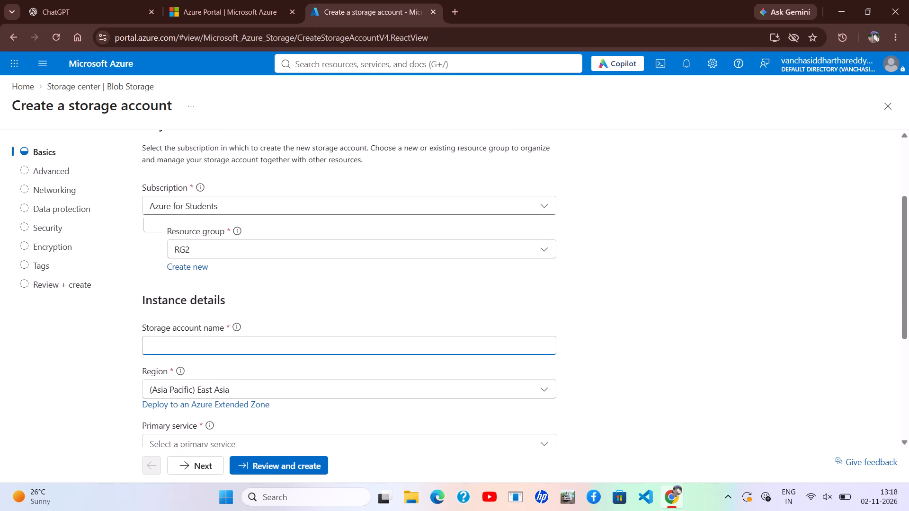
type("stoarge")
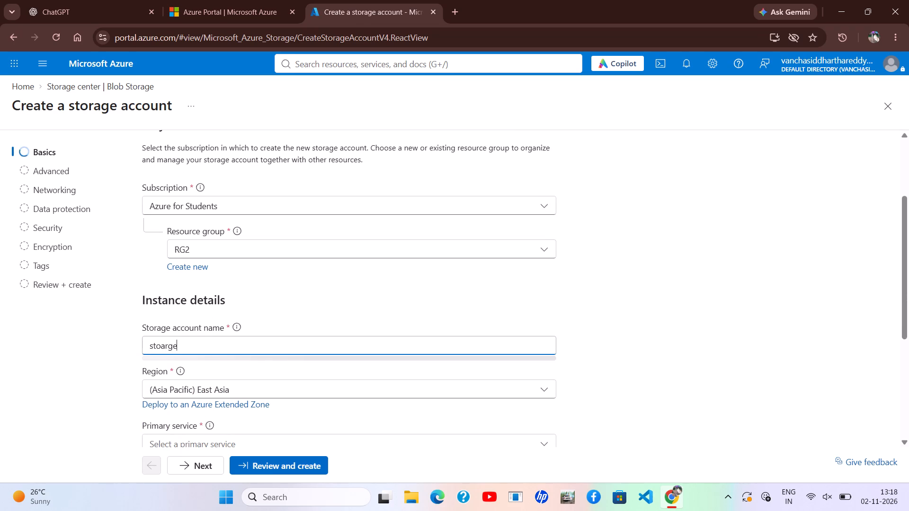
Set the primary service to Azure Blob Storage or Azure Data Lake Storage, keeping the East Asia region and no primary workload.
scroll(174, 344, "down", 2)
left_click(193, 212)
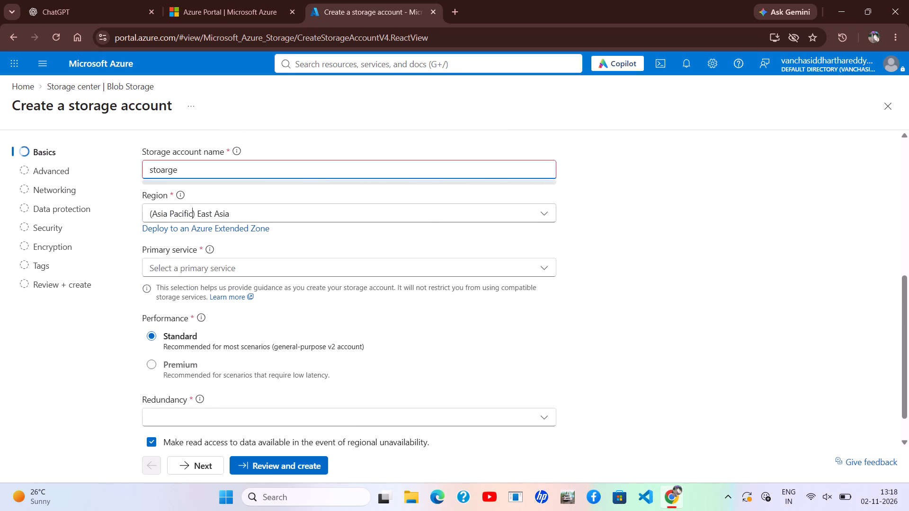
left_click(193, 212)
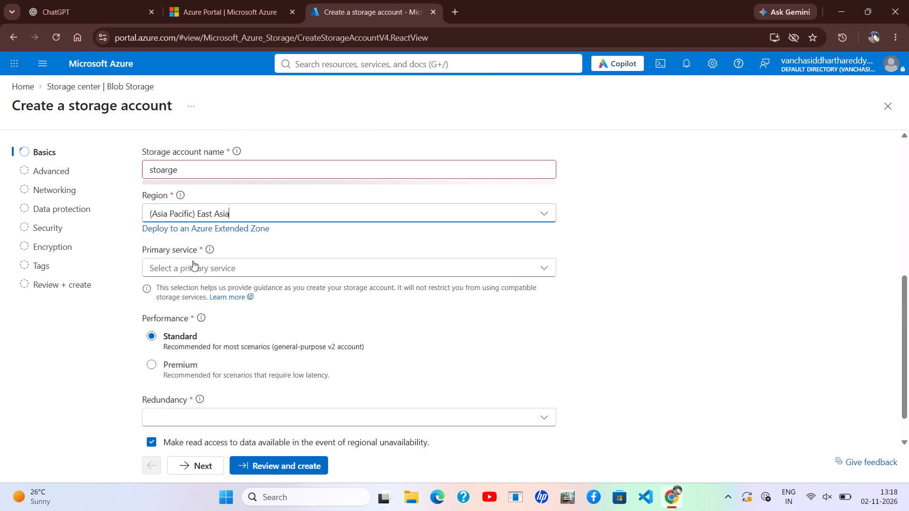
left_click(193, 261)
left_click(197, 294)
scroll(197, 294, "down", 1)
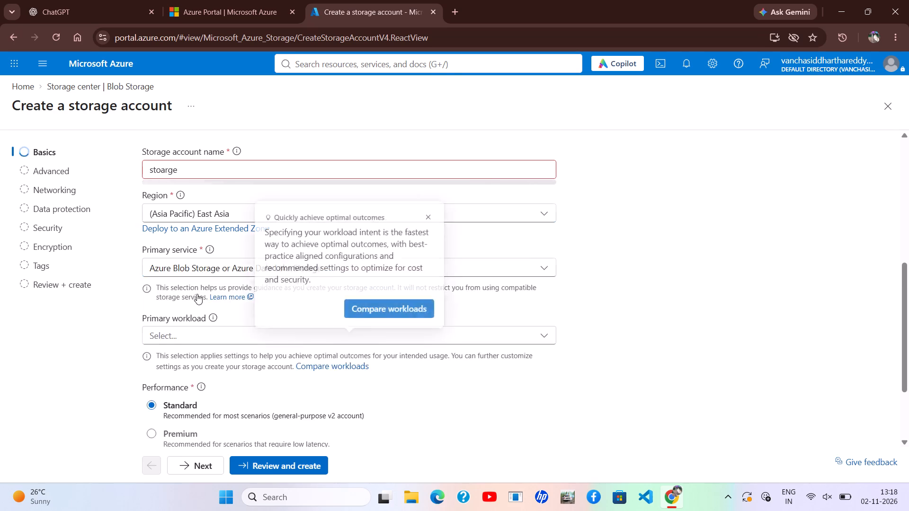
scroll(197, 294, "down", 1)
left_click(190, 230)
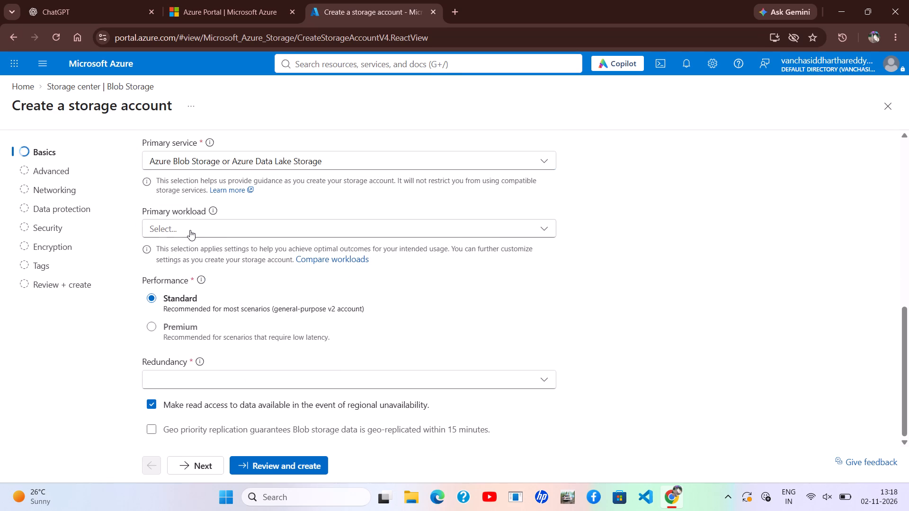
left_click(190, 230)
left_click(190, 230)
scroll(190, 230, "down", 3)
Go to the review stage of the storage account and look through the configuration summary.
left_click(298, 460)
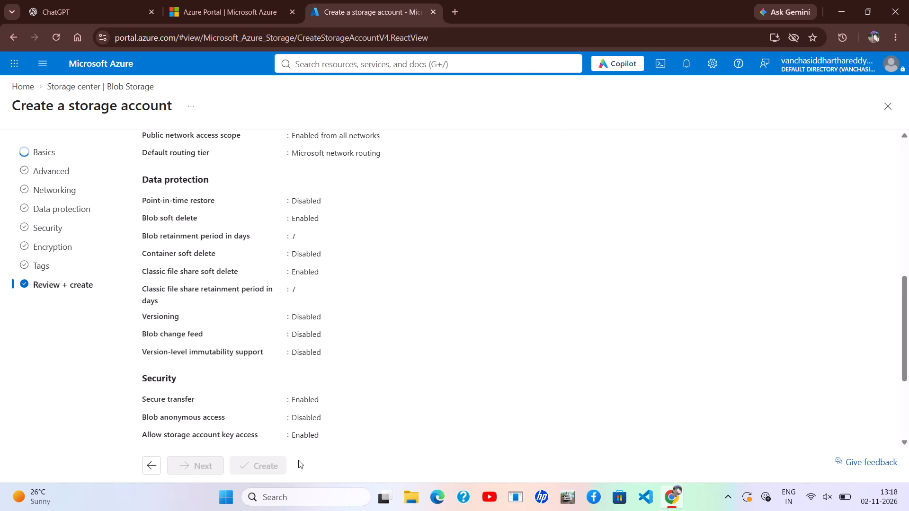
scroll(281, 341, "down", 6)
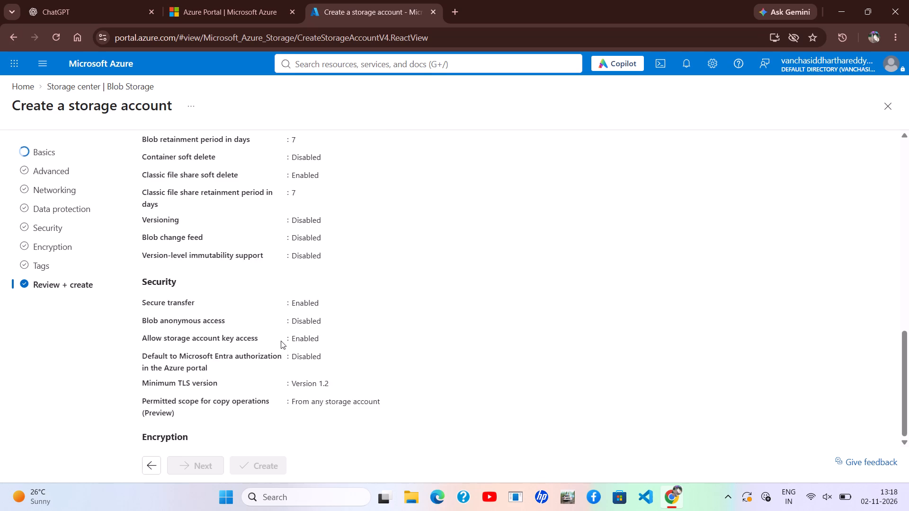
scroll(281, 341, "down", 3)
scroll(250, 433, "down", 2)
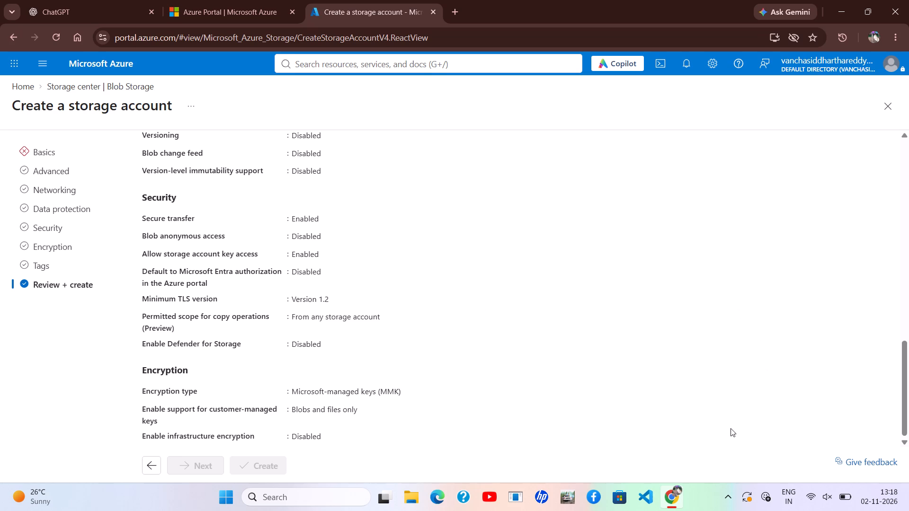
left_click(728, 509)
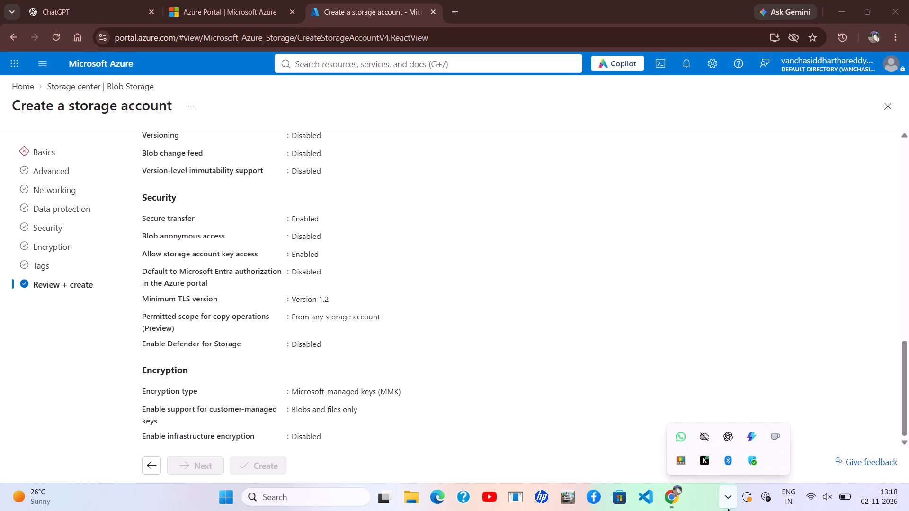
scroll(399, 365, "up", 5)
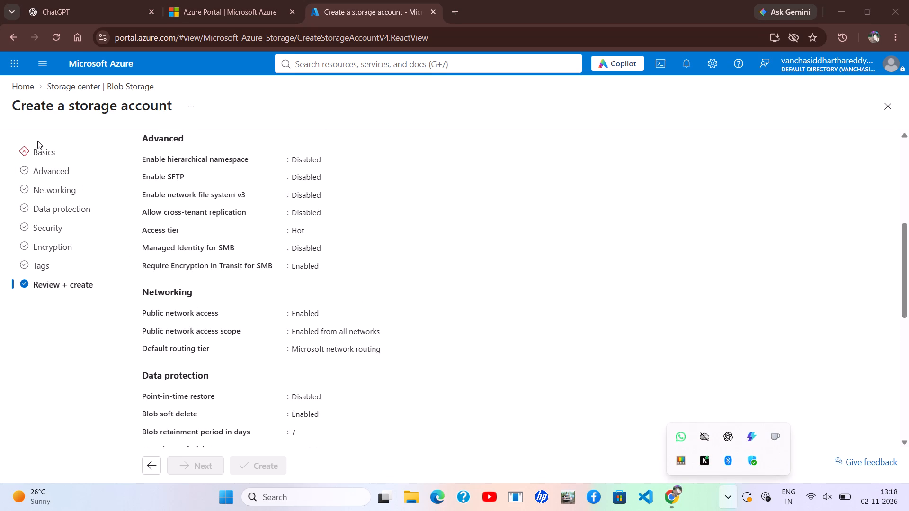
Return to the Basics settings and change the storage account name to stoargeacco.
left_click(38, 149)
left_click(250, 200)
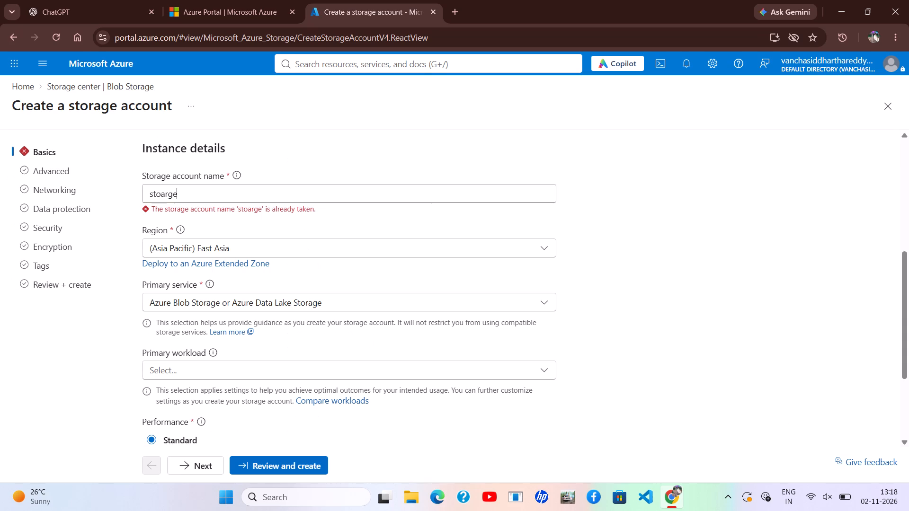
key("space")
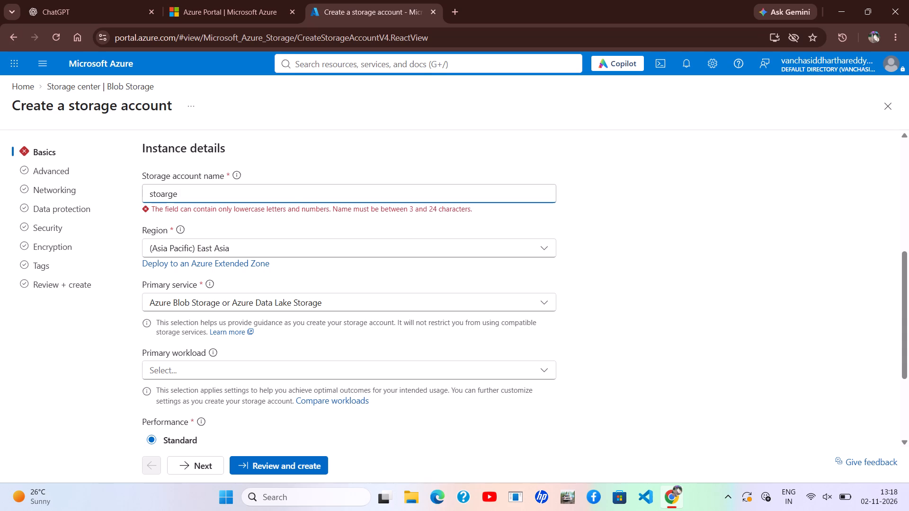
type("acc")
key("o")
key("Left")
key("Left")
key("Left")
key("Left")
key("BackSpace")
Review the storage account configuration again and create the account.
scroll(250, 200, "down", 7)
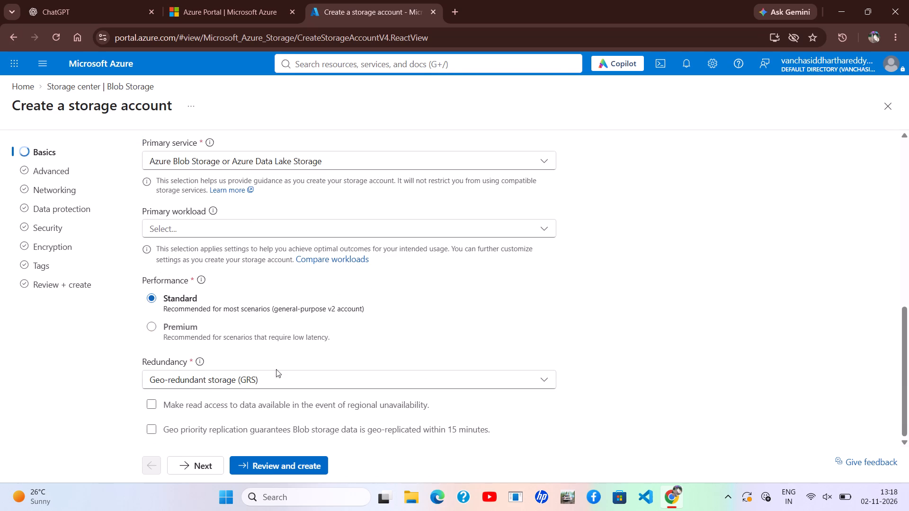
left_click(265, 458)
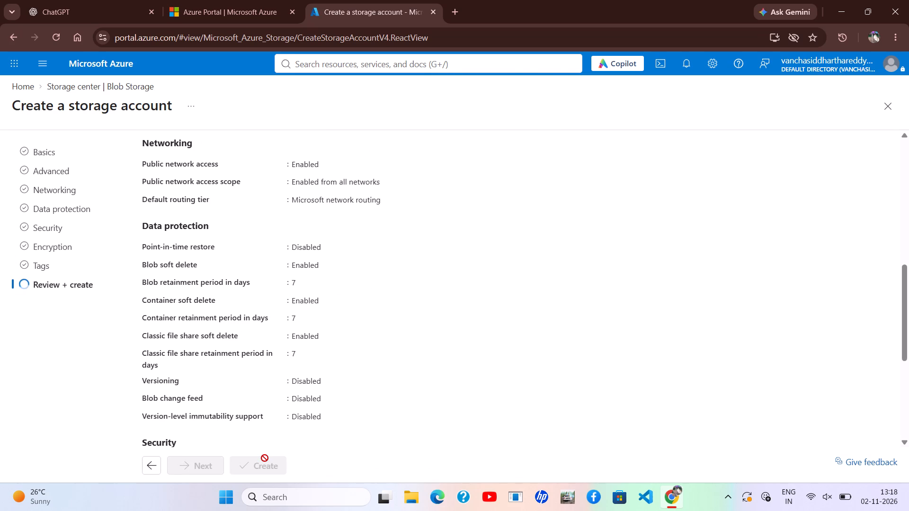
scroll(224, 326, "up", 6)
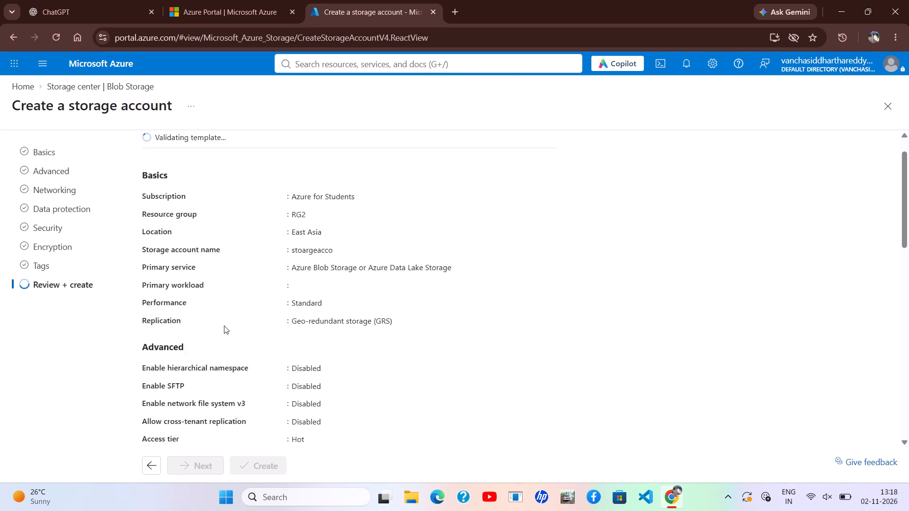
scroll(224, 326, "down", 2)
scroll(224, 326, "up", 2)
scroll(224, 326, "down", 4)
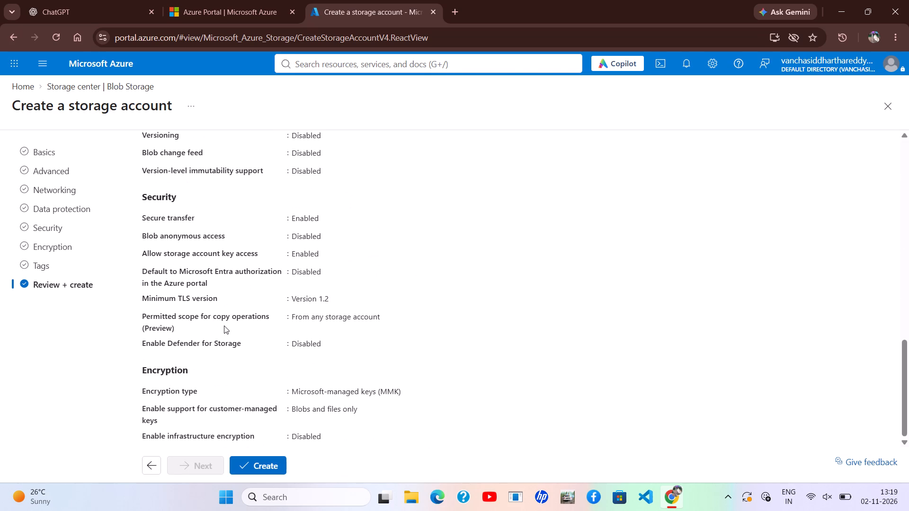
left_click(248, 465)
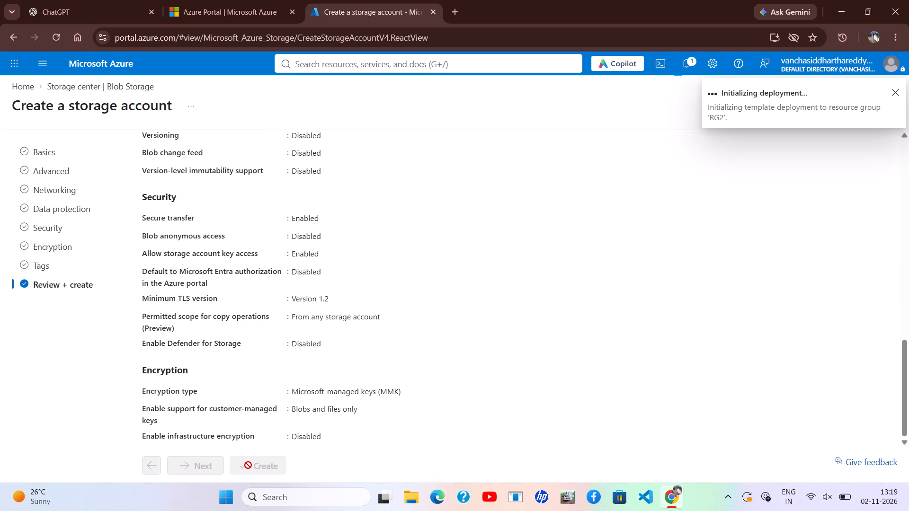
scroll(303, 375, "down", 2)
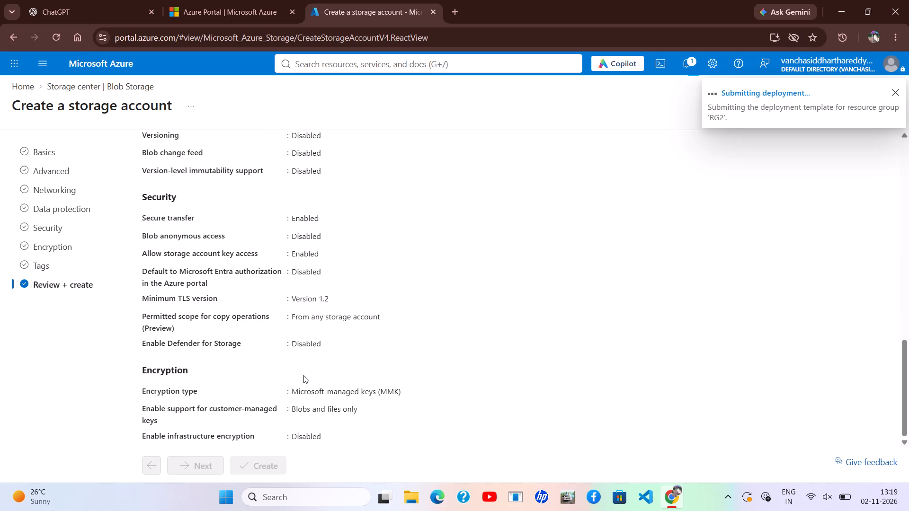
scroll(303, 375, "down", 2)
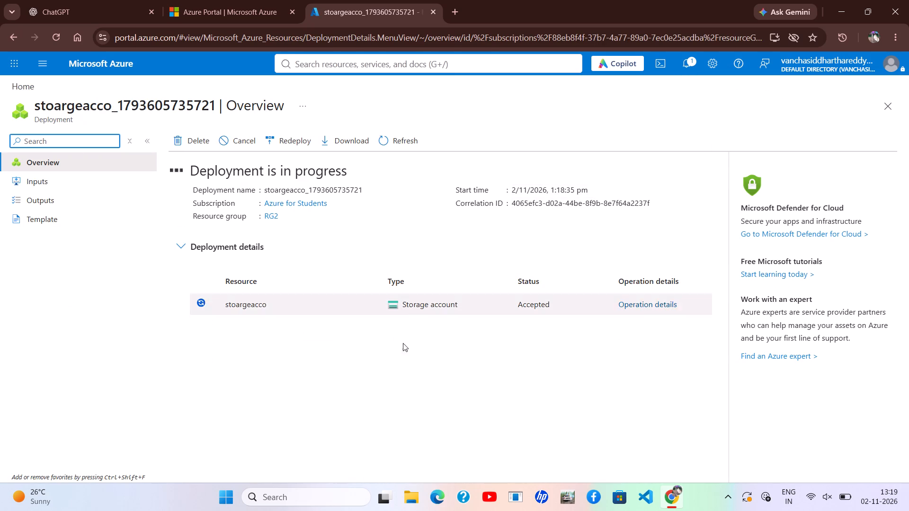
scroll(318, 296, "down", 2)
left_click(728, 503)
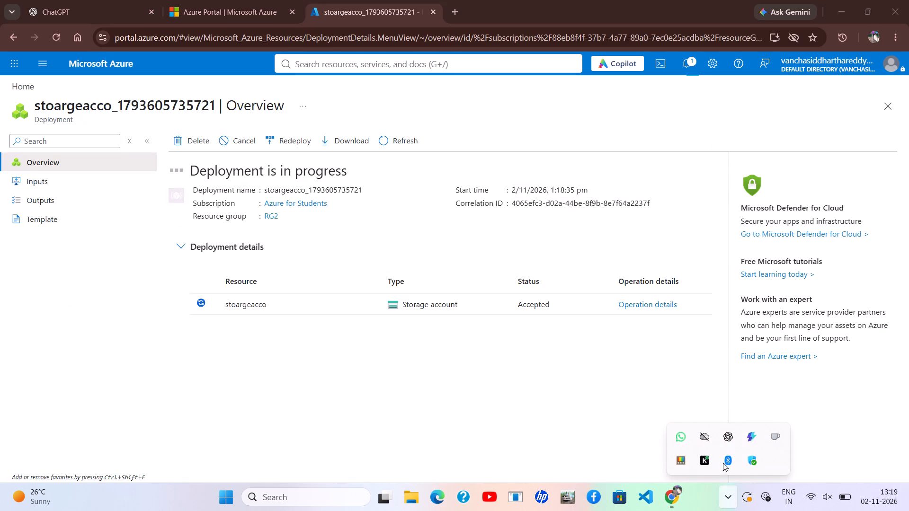
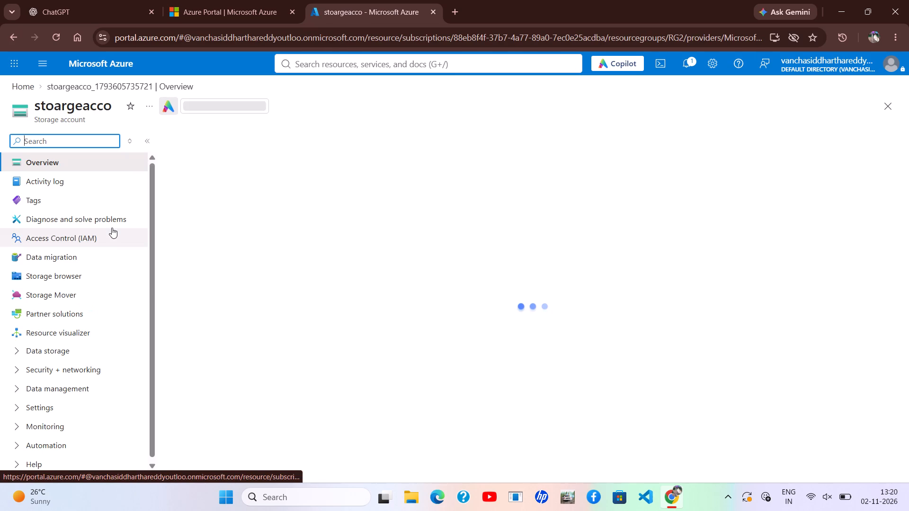
Open the classic file shares of the stoargeacco storage account.
left_click_drag(112, 228, 93, 286)
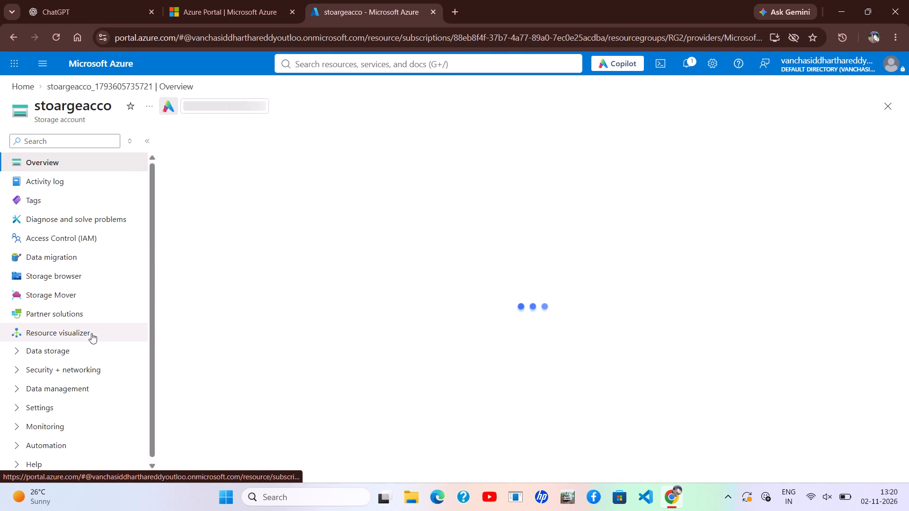
left_click(88, 345)
scroll(88, 345, "down", 1)
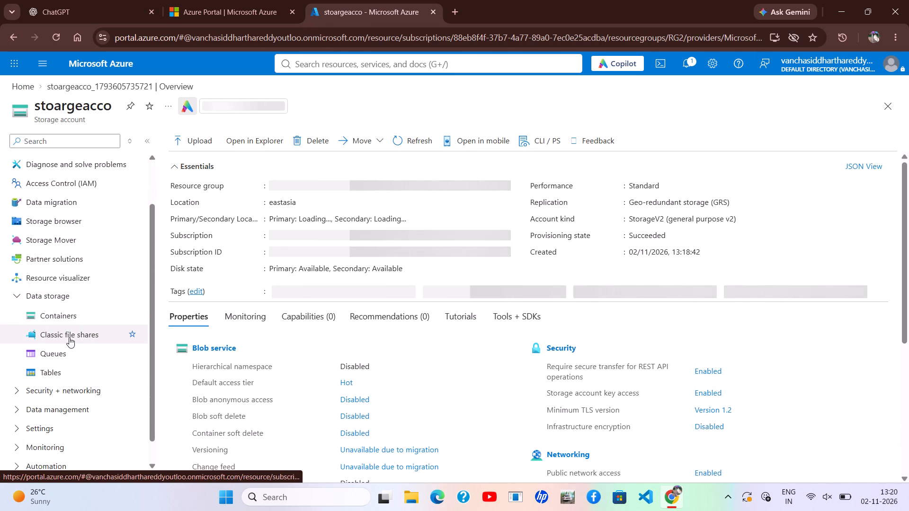
left_click(71, 319)
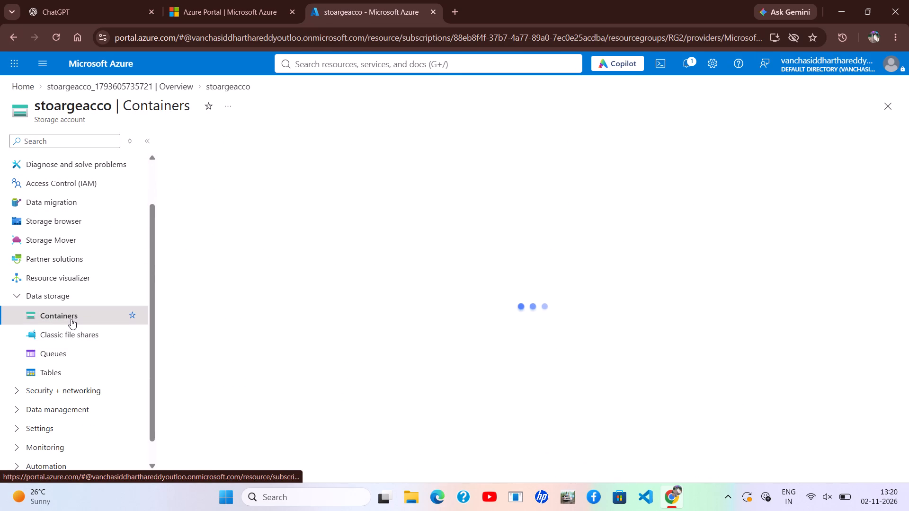
left_click(69, 330)
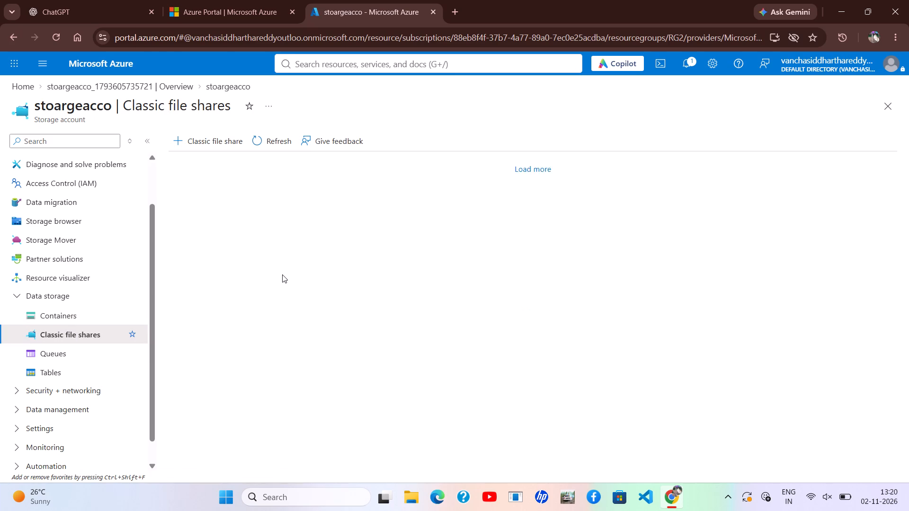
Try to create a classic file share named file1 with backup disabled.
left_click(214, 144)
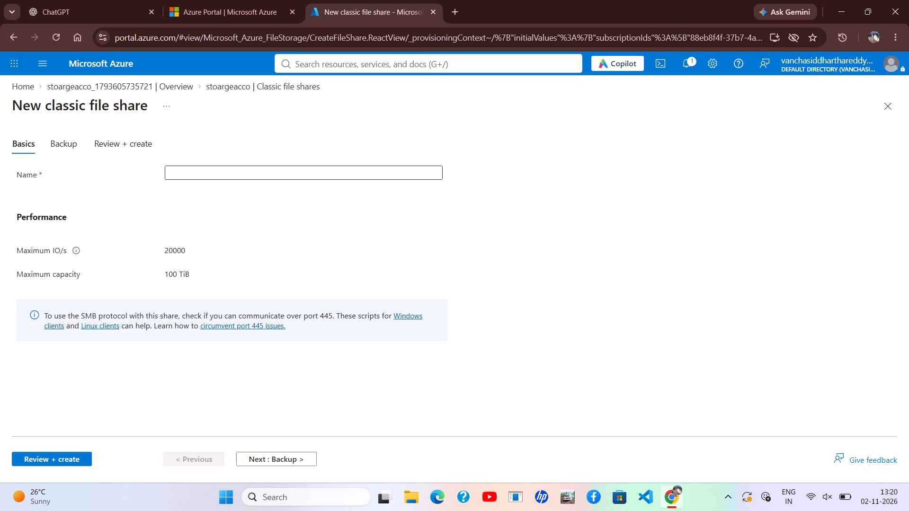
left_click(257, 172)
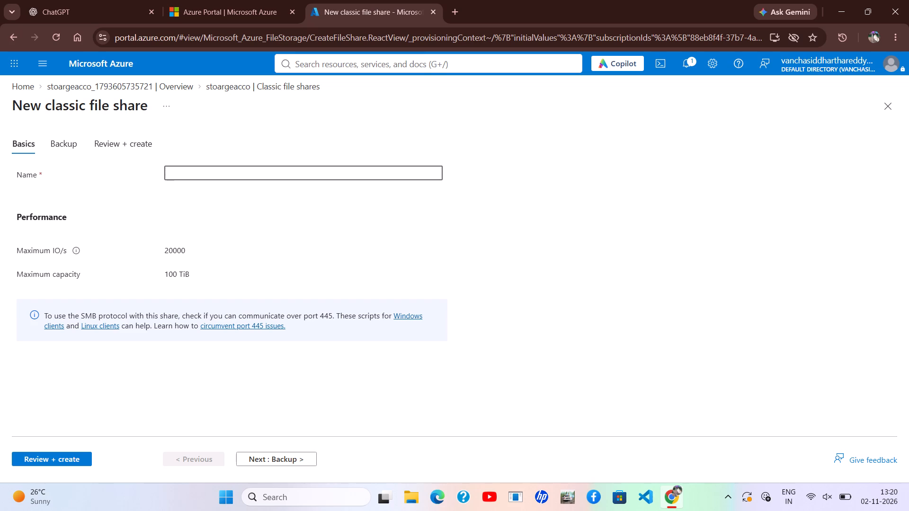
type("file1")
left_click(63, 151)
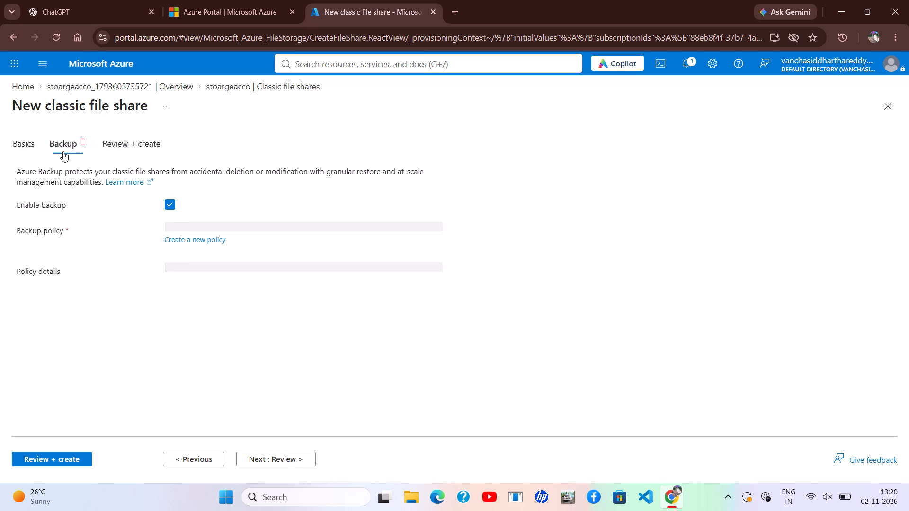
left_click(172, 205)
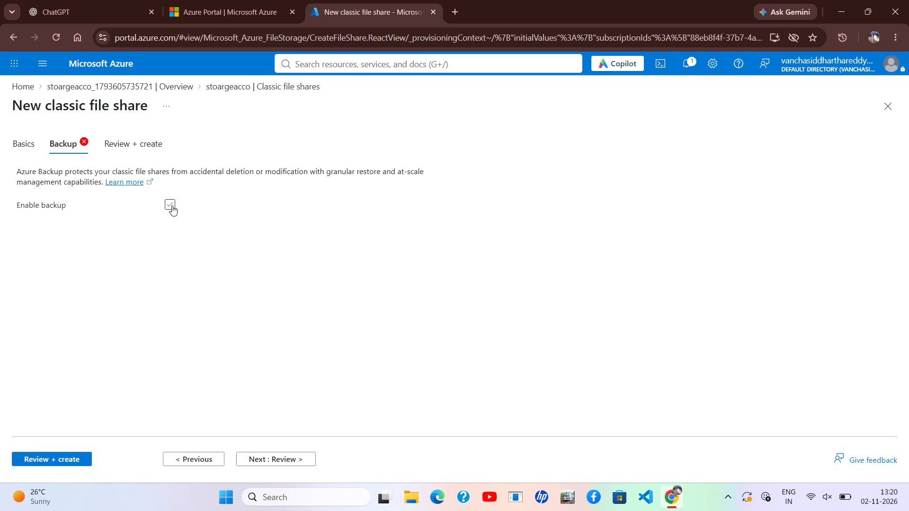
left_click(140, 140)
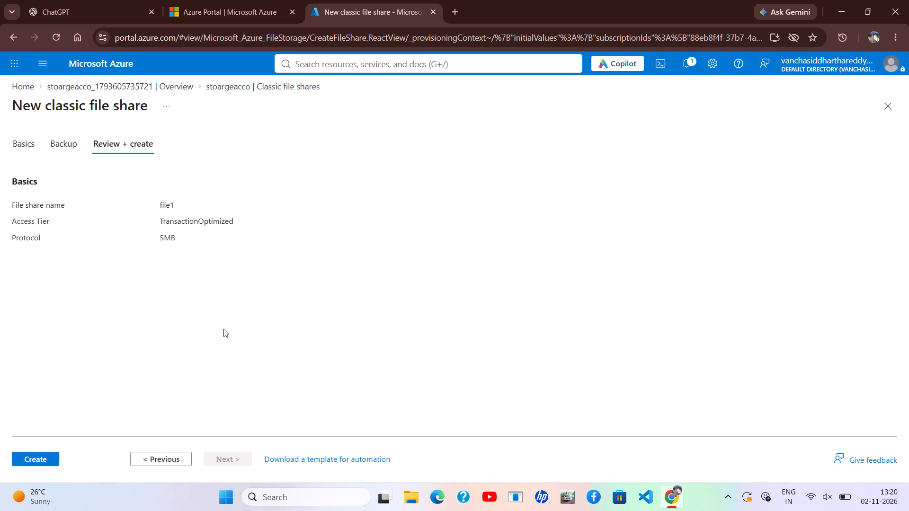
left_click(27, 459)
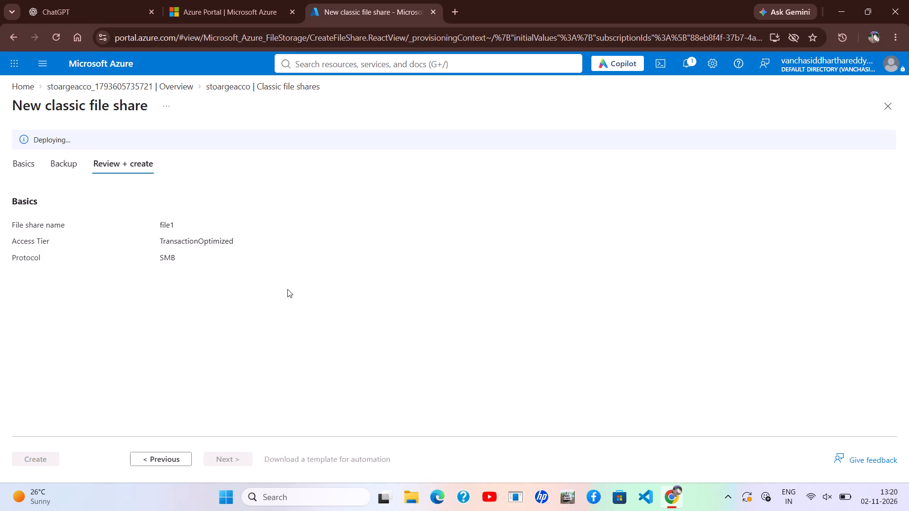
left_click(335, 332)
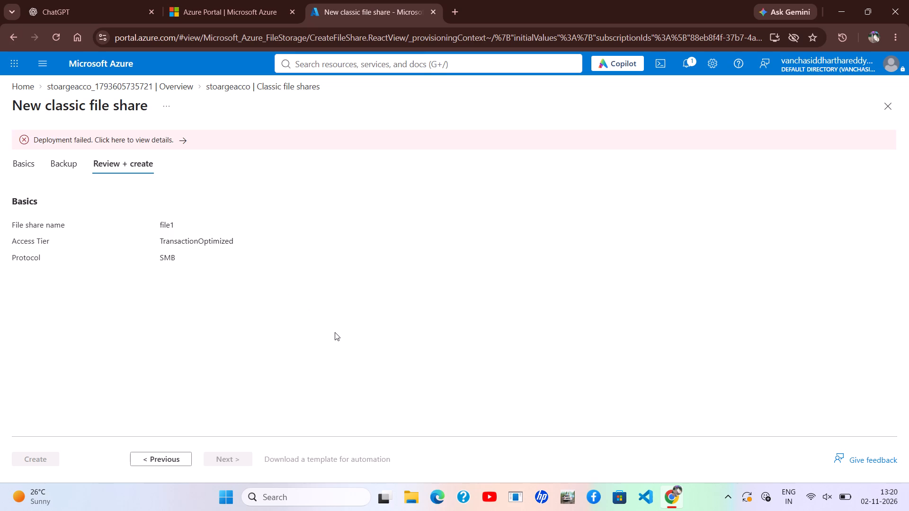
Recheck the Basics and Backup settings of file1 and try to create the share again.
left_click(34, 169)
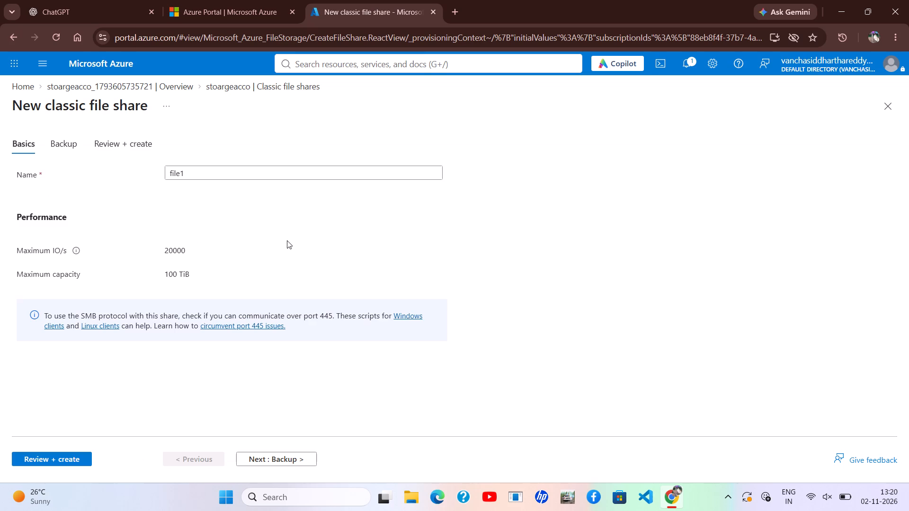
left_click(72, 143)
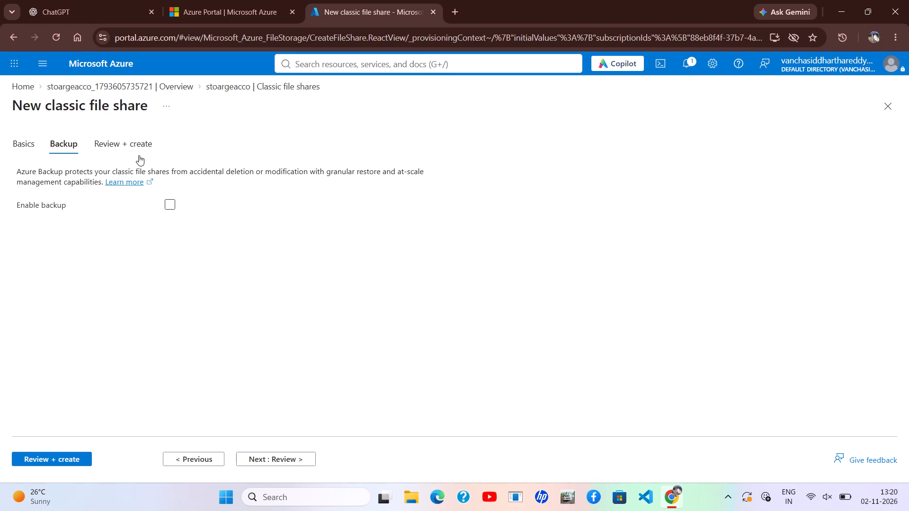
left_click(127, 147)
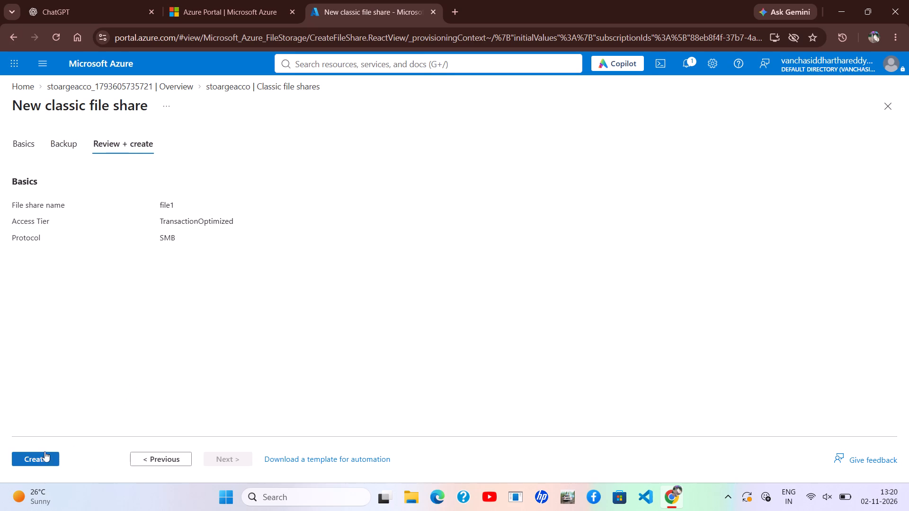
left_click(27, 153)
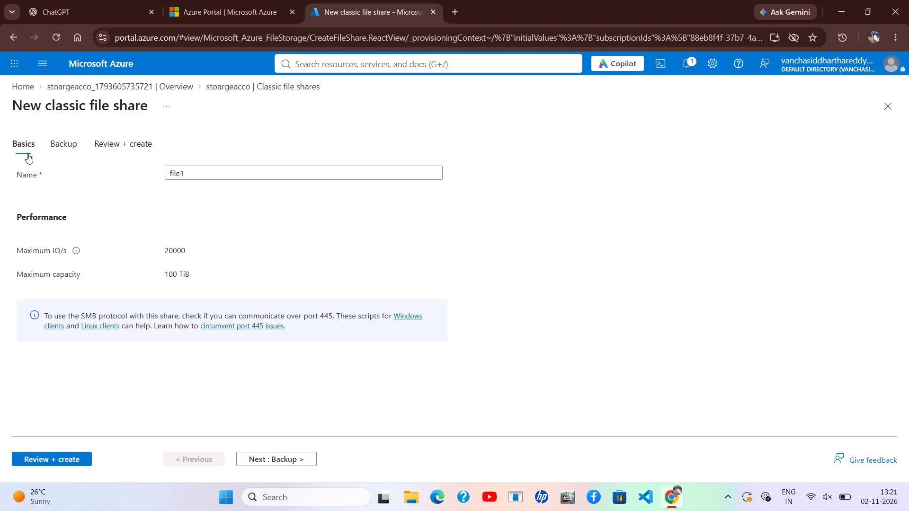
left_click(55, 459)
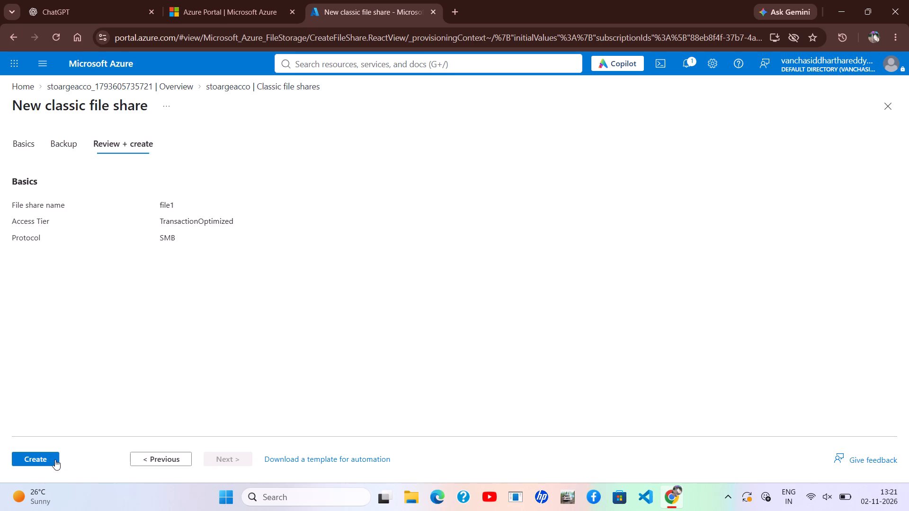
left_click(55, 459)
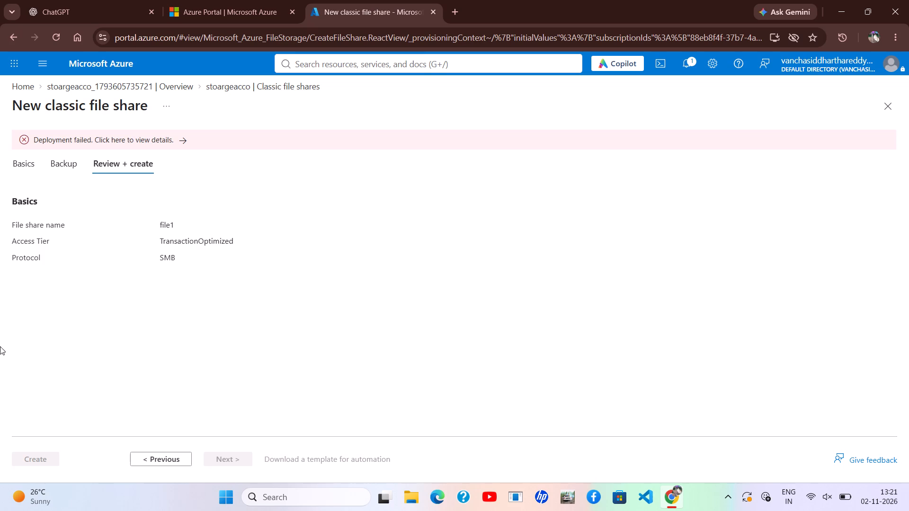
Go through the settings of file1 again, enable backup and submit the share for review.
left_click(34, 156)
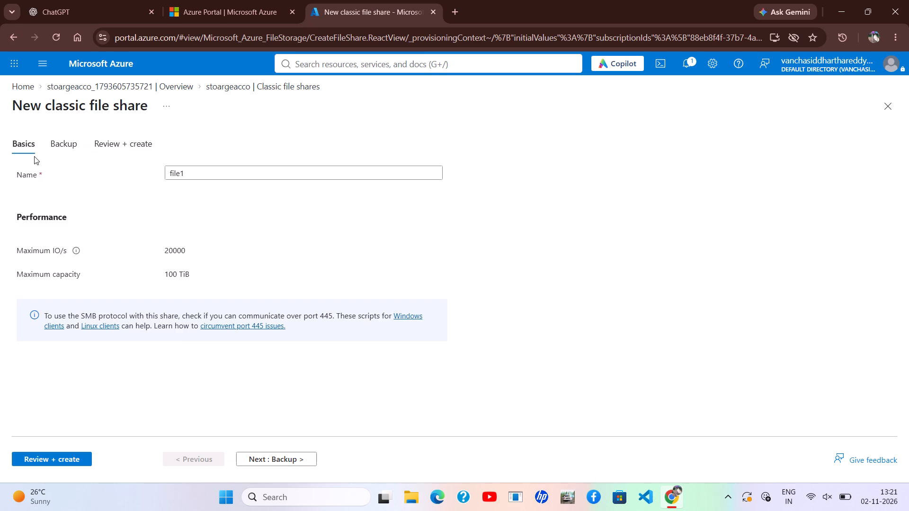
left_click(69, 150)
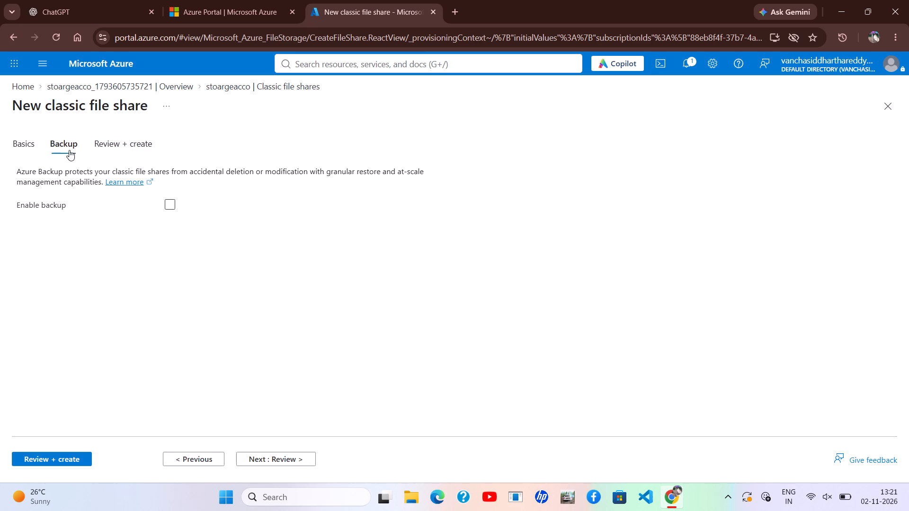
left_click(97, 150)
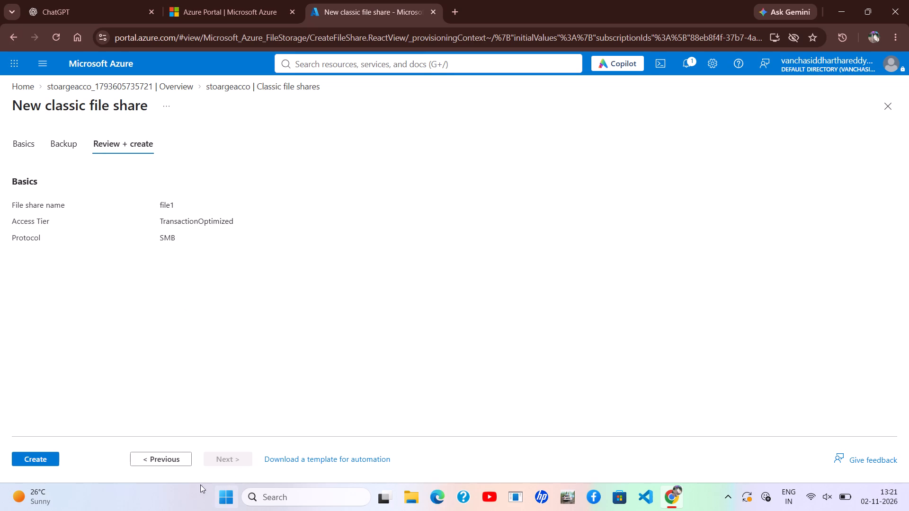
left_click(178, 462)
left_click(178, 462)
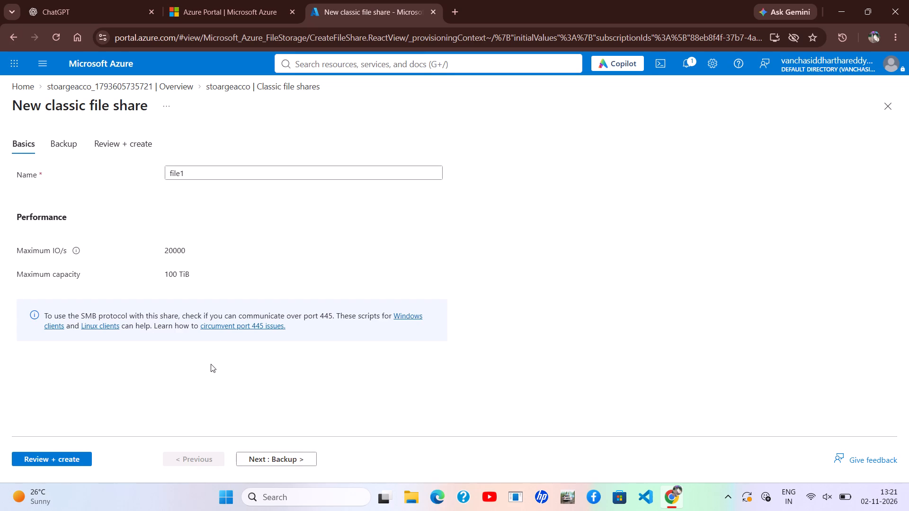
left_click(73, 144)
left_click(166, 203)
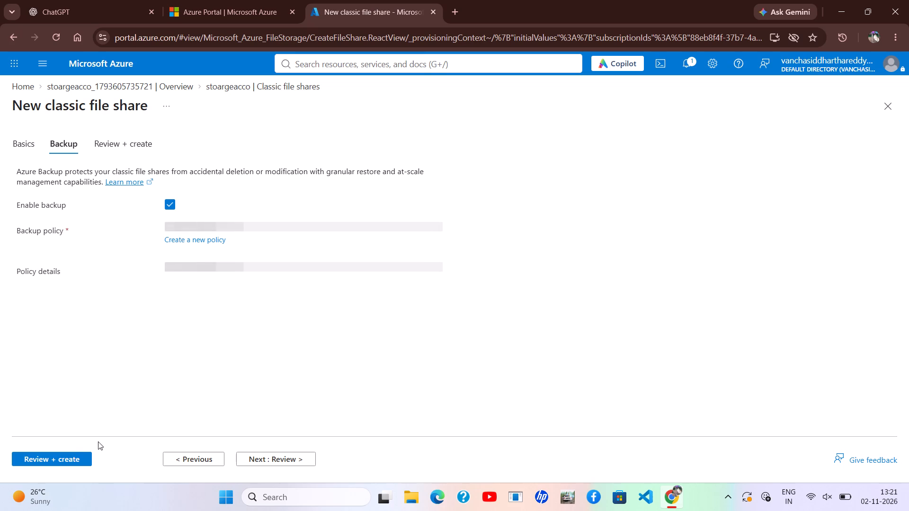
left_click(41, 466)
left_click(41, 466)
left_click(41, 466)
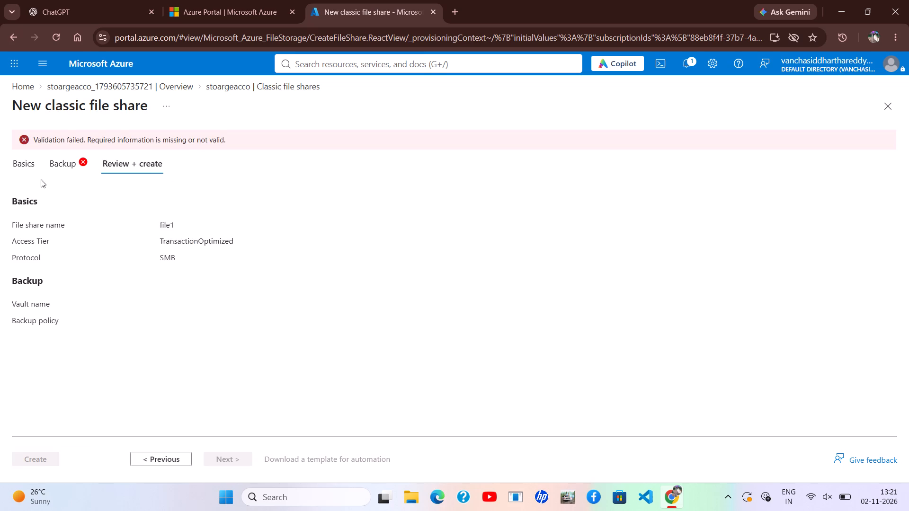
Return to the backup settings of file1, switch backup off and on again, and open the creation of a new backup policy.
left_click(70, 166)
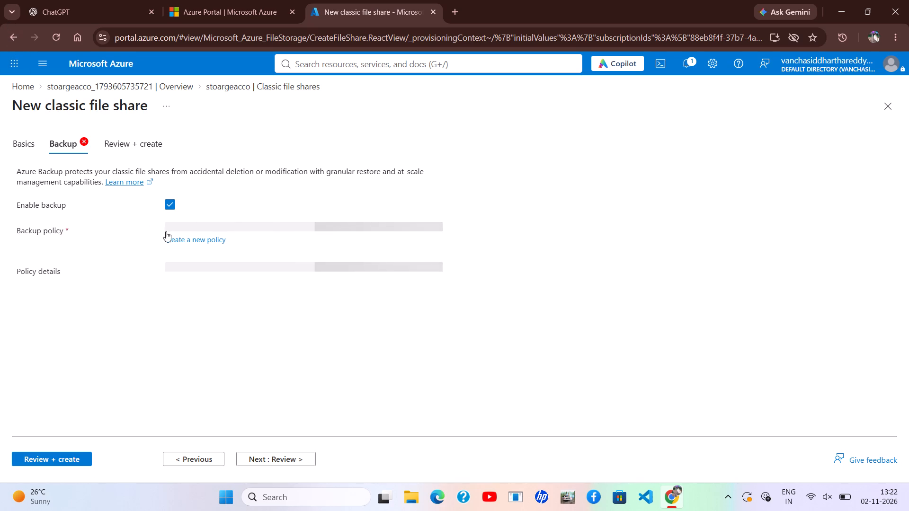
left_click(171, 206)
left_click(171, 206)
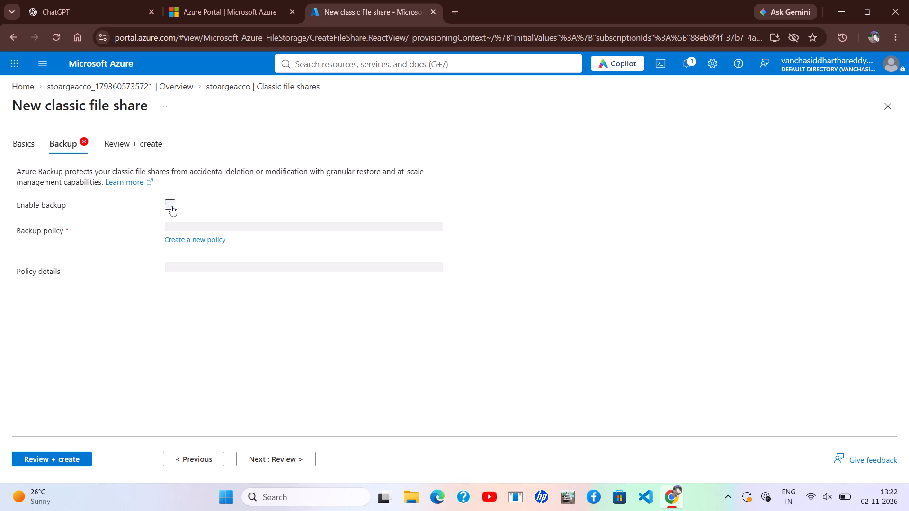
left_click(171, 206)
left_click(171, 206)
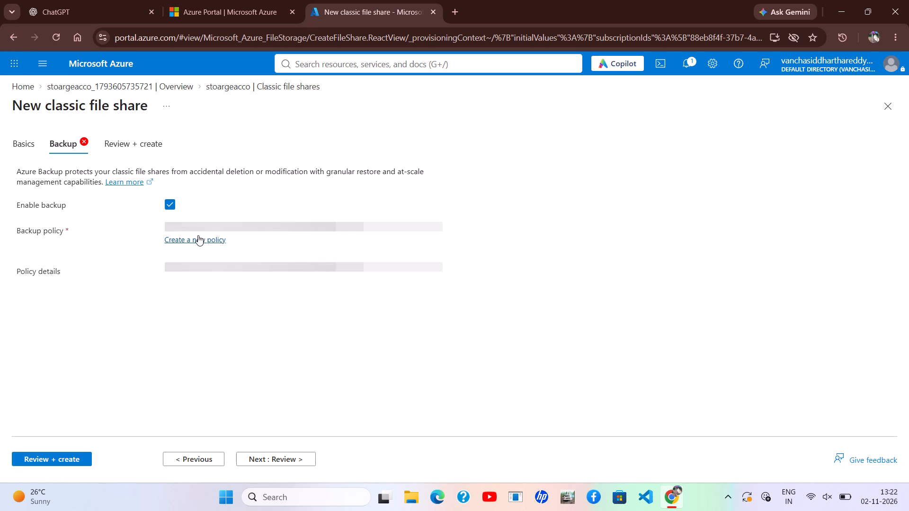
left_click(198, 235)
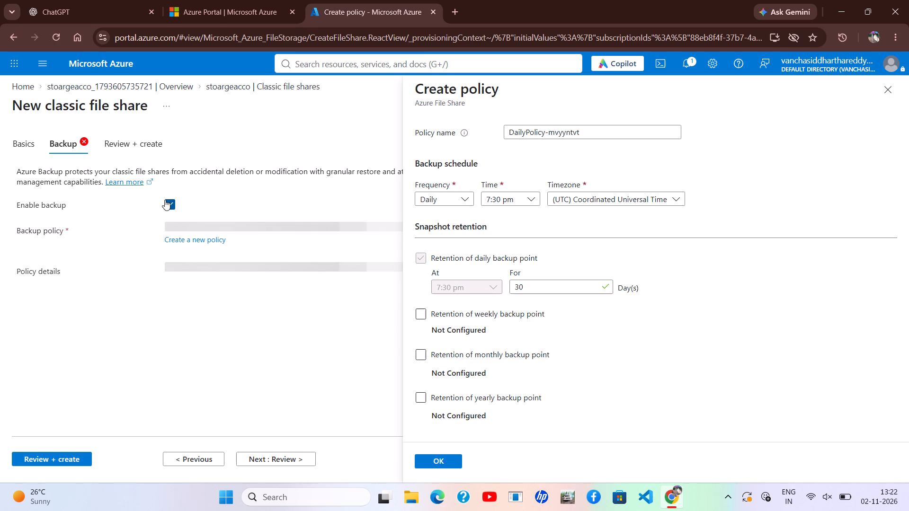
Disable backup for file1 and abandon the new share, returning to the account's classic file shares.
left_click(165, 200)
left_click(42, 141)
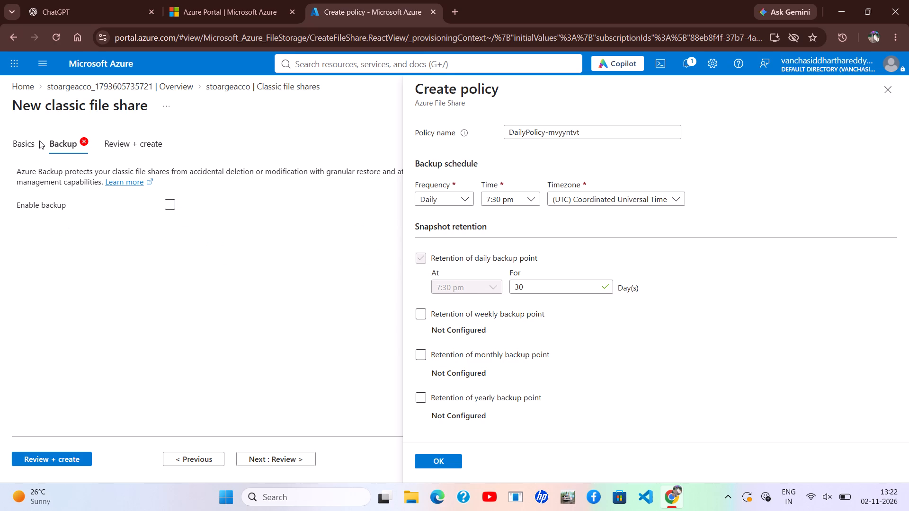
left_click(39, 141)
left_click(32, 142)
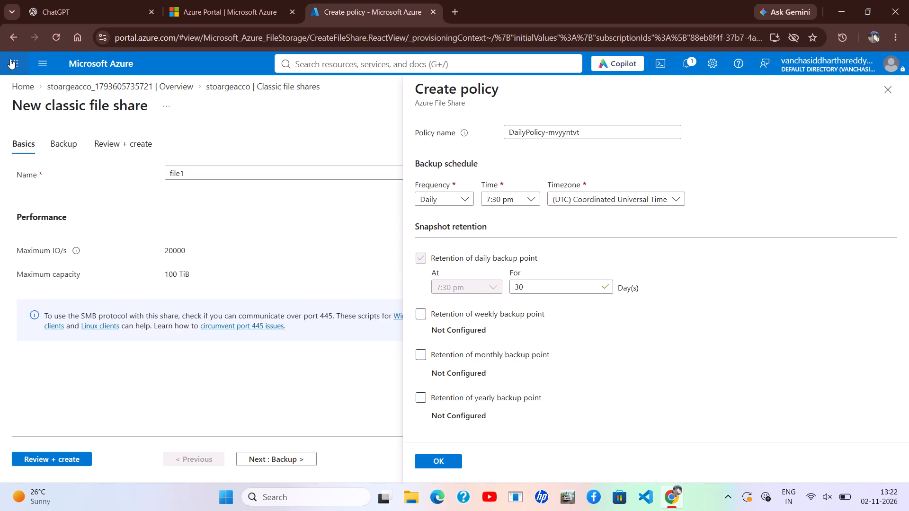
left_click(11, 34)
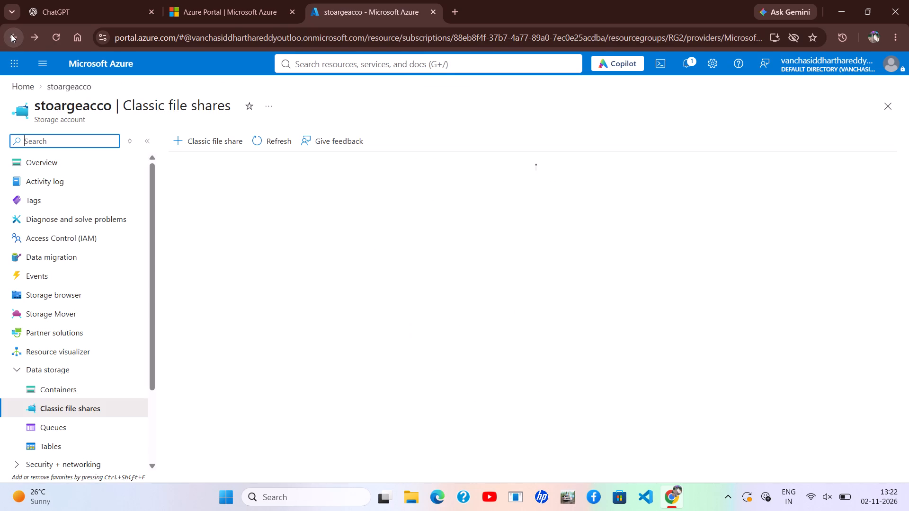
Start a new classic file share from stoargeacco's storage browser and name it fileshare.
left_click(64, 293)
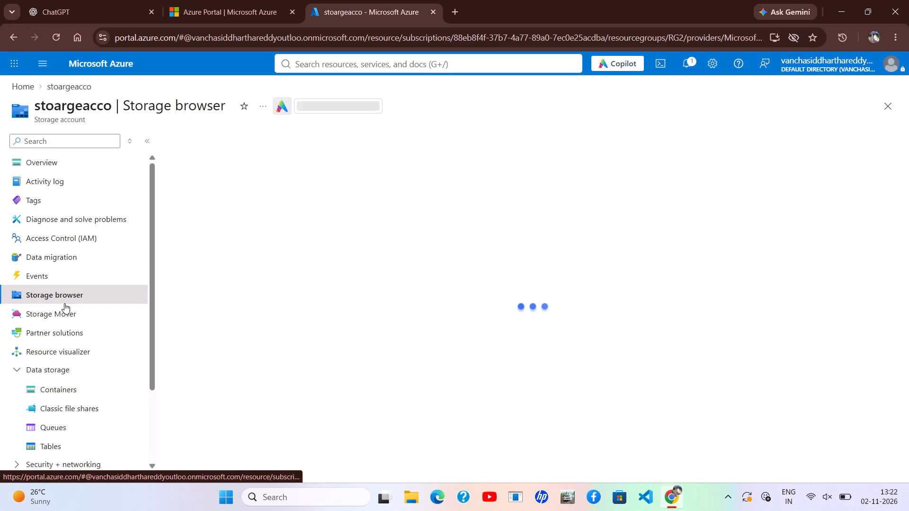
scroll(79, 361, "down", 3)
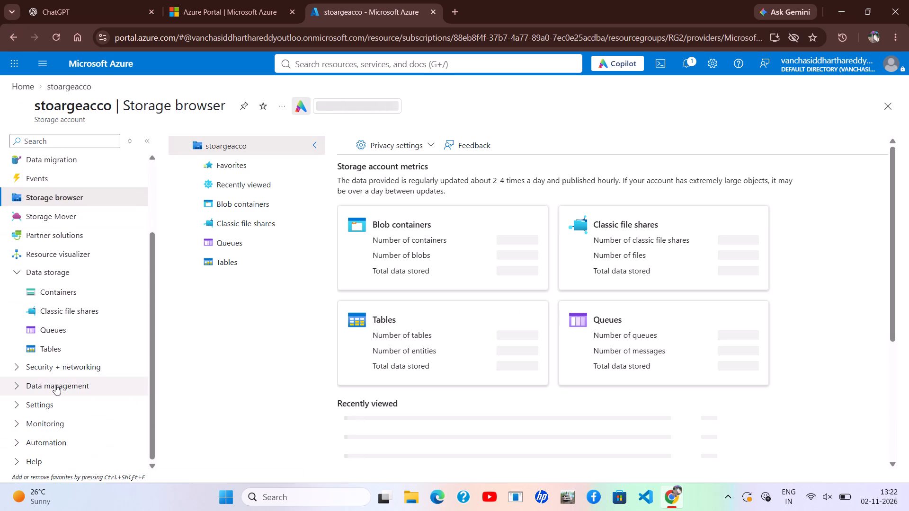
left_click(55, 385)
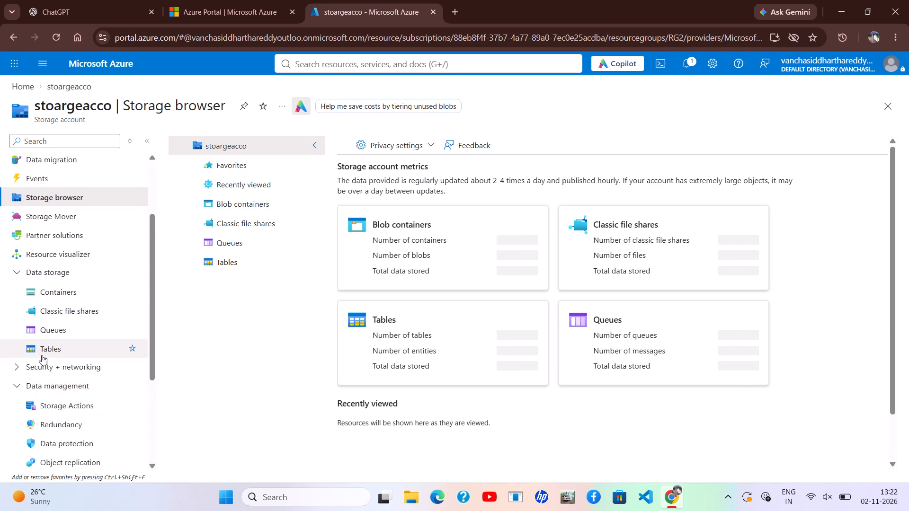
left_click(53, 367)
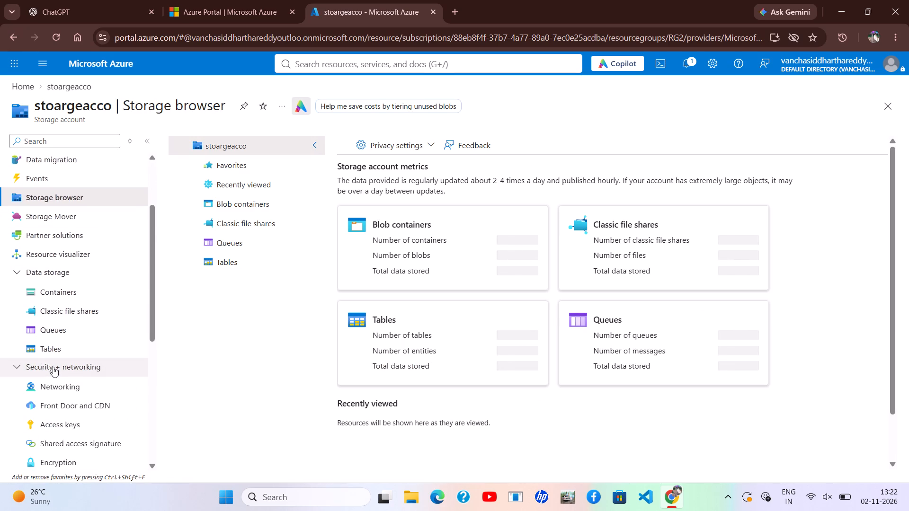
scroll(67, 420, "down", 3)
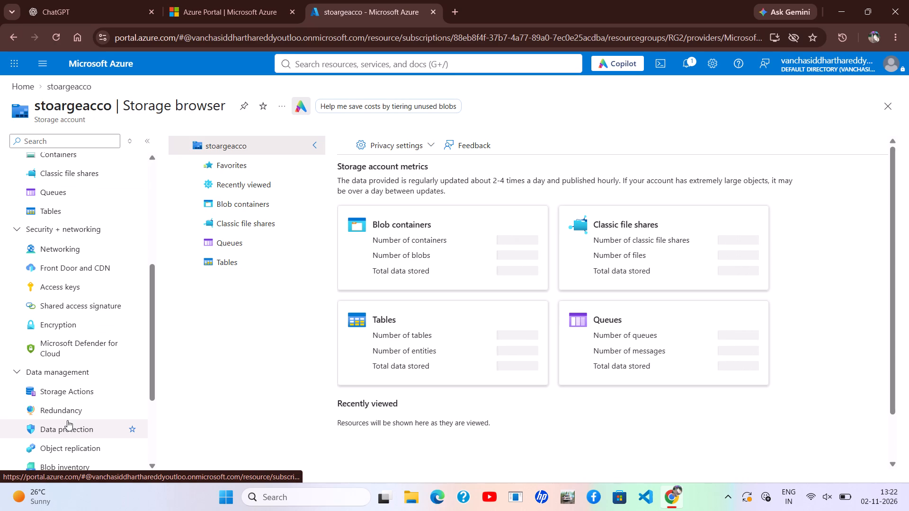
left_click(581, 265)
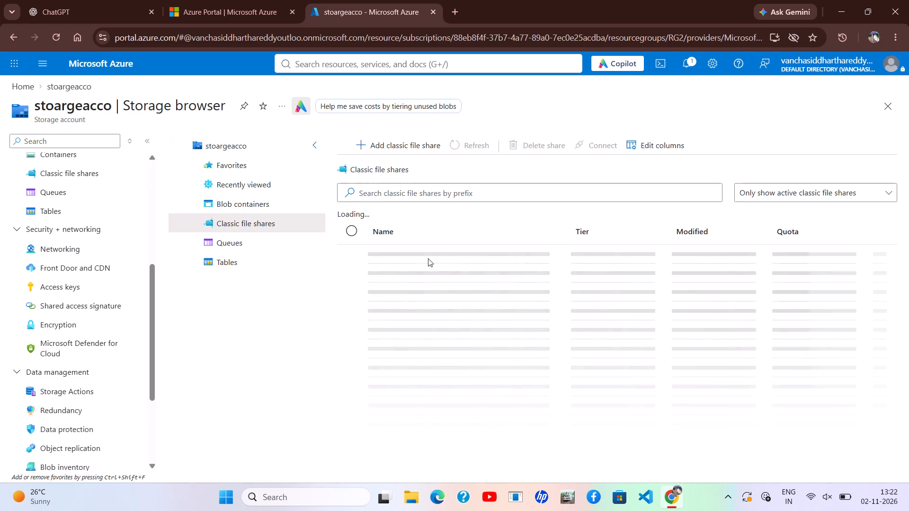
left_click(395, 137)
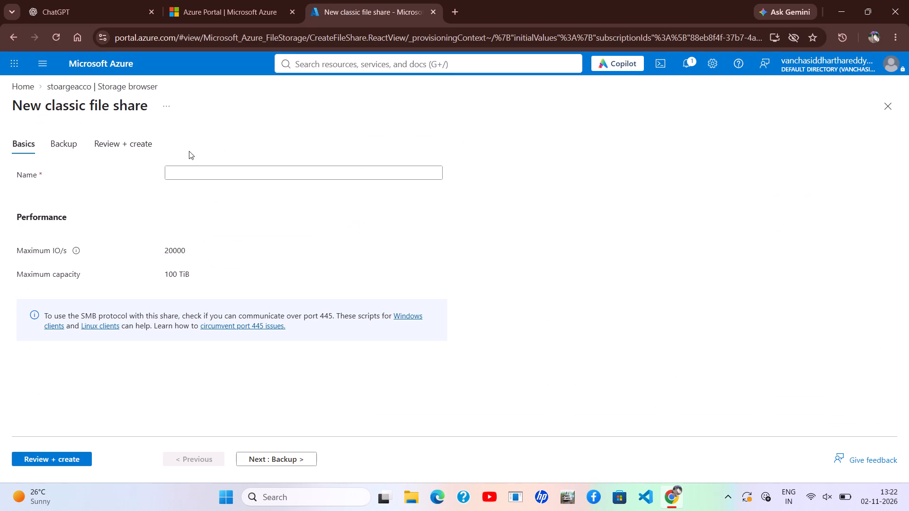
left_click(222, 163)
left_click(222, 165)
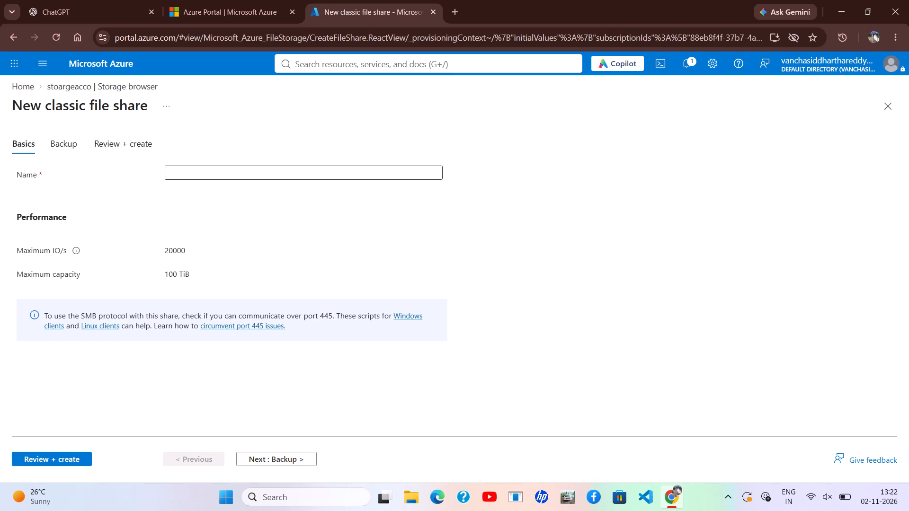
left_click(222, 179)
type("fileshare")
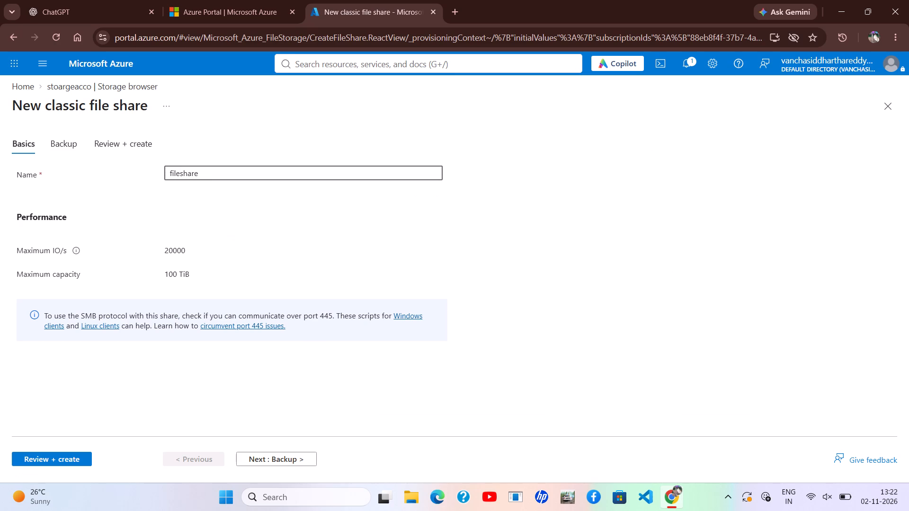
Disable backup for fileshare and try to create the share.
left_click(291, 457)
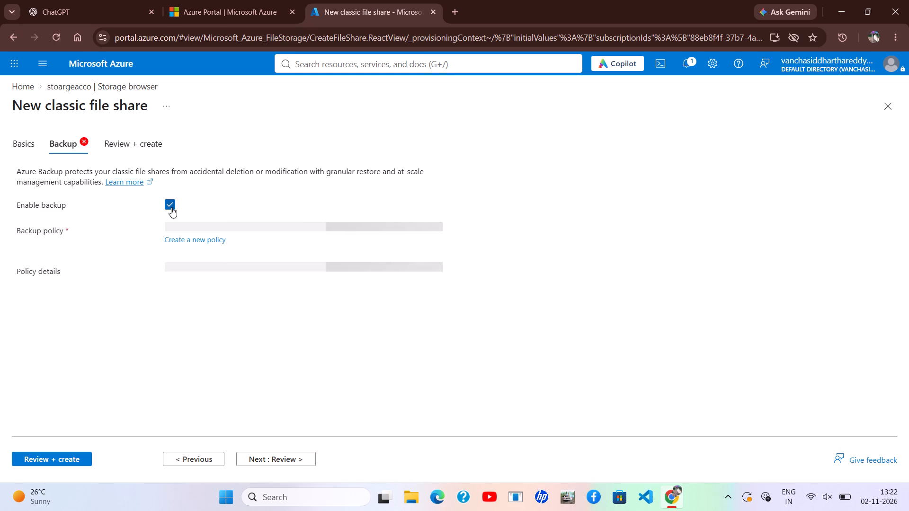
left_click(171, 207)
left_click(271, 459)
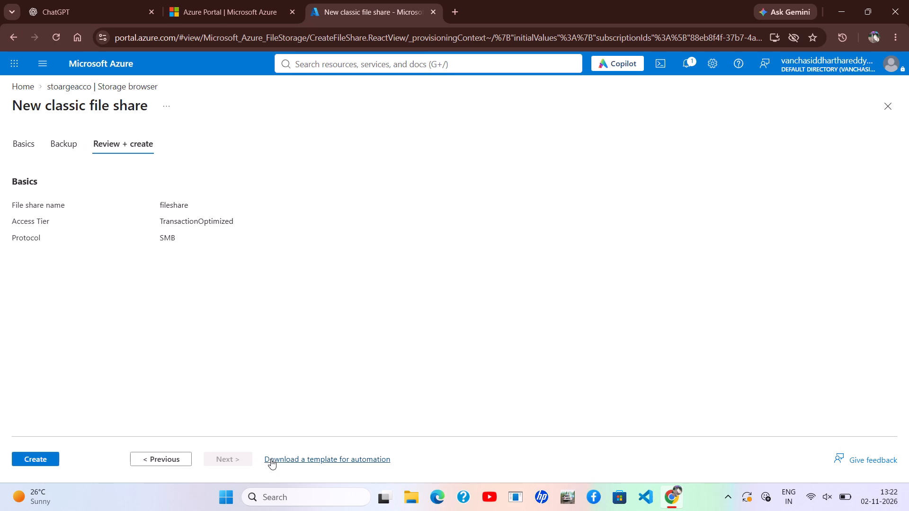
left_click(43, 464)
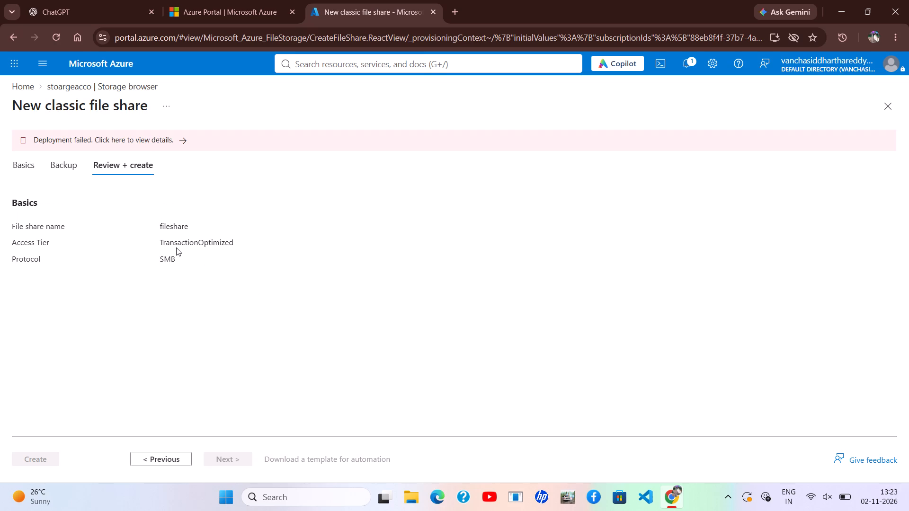
Restart the new classic file share form, name the share fileshare12 and submit it for review.
left_click(58, 40)
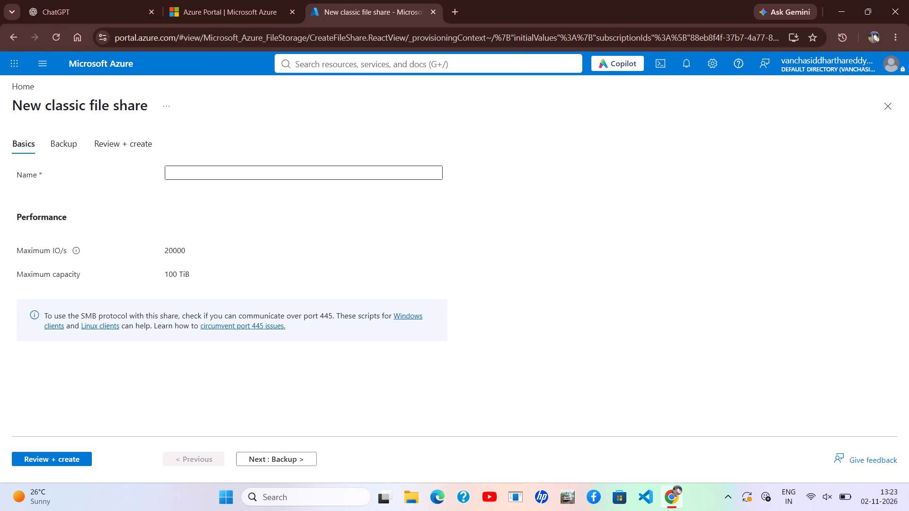
left_click(187, 170)
type("fileshare")
type("12")
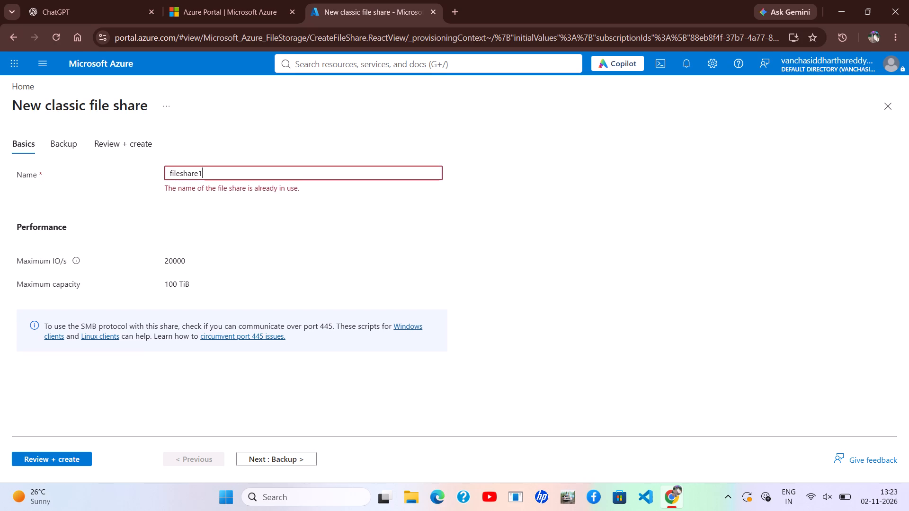
left_click(45, 456)
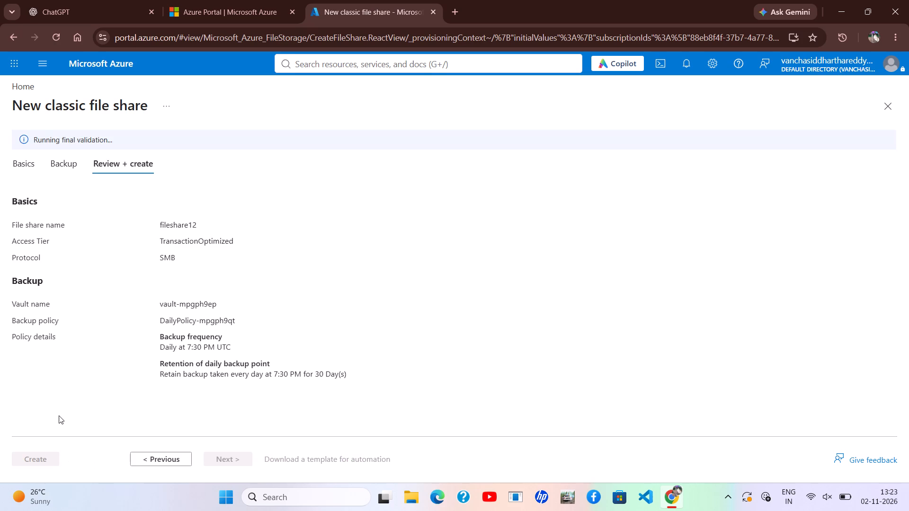
scroll(59, 415, "down", 1)
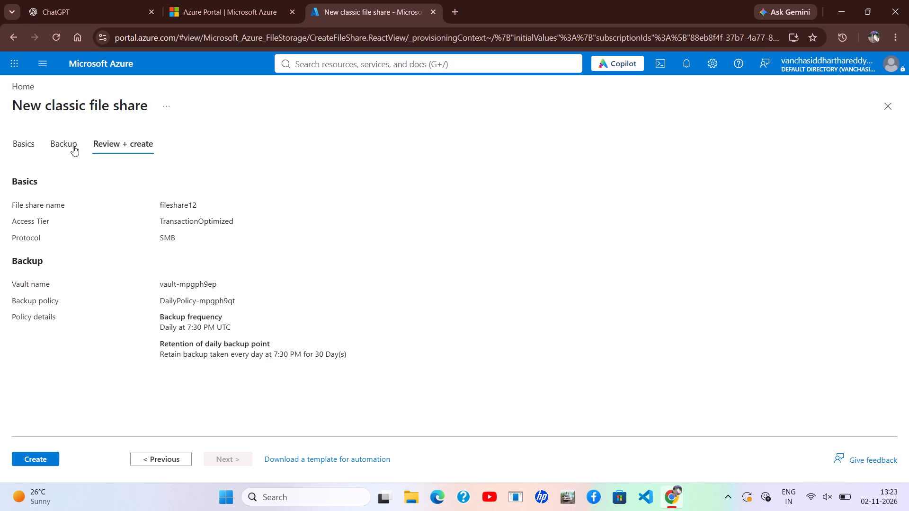
Disable backup for fileshare12 and create the share.
left_click(73, 144)
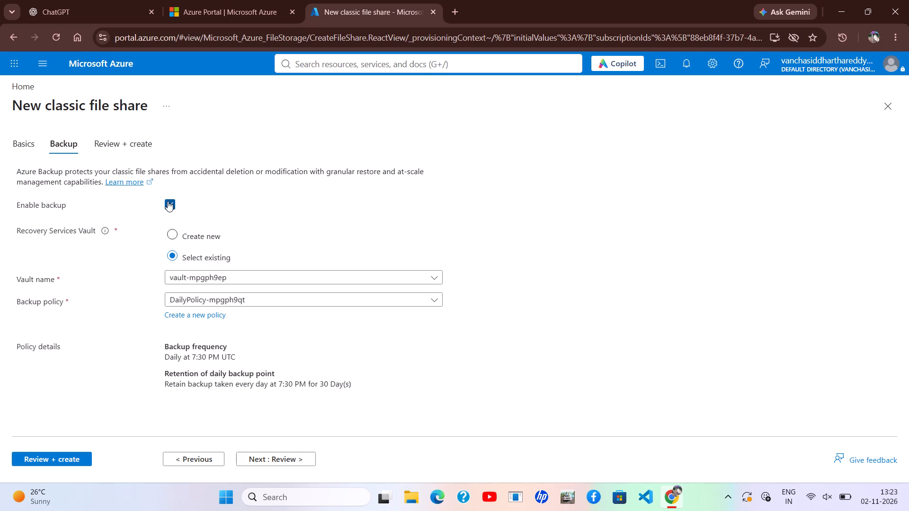
left_click(168, 201)
left_click(122, 143)
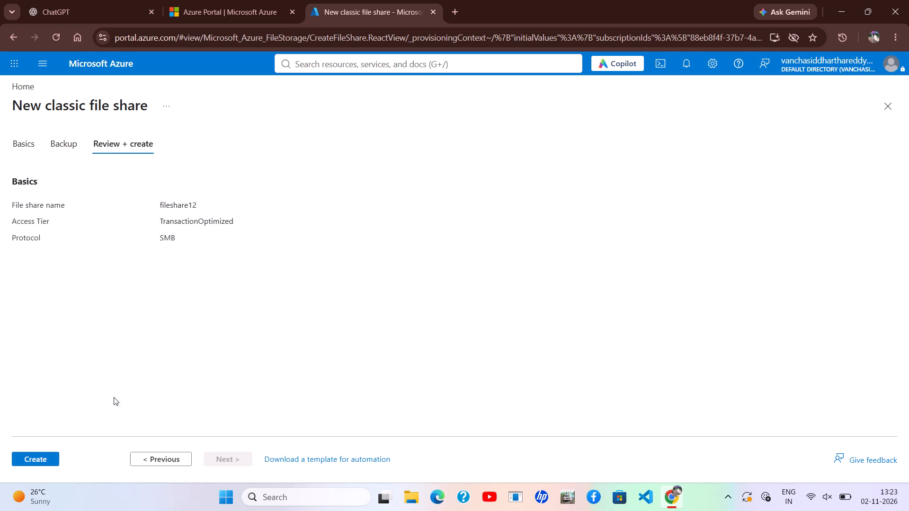
left_click(39, 452)
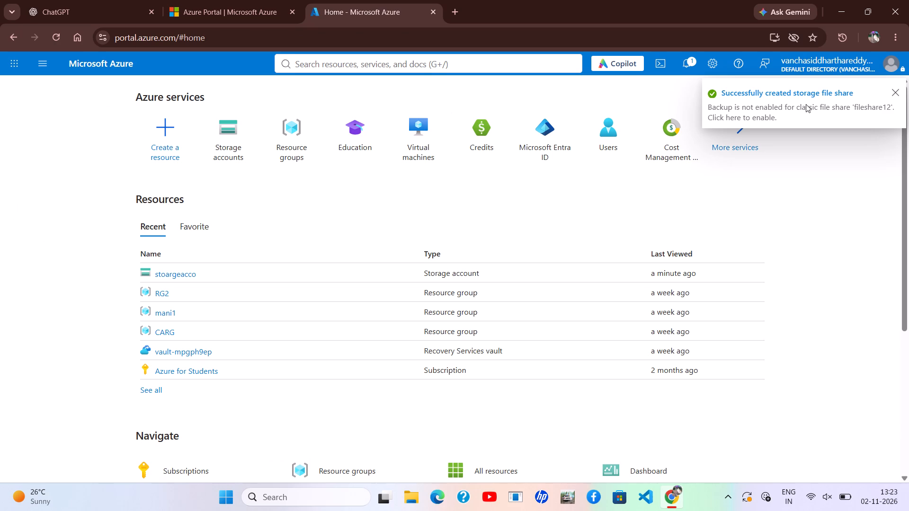
Open fileshare12 from its creation notification, examine its backup configuration page and return to the portal home.
left_click(797, 93)
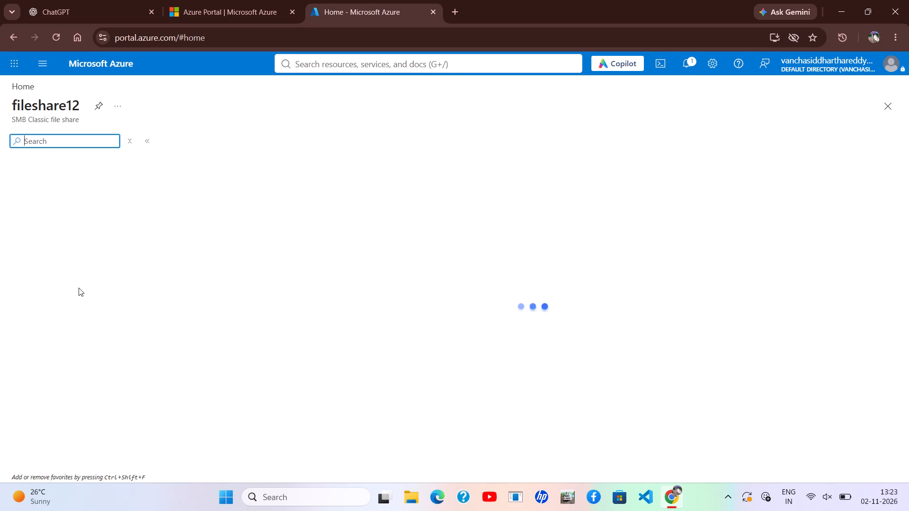
scroll(79, 288, "down", 2)
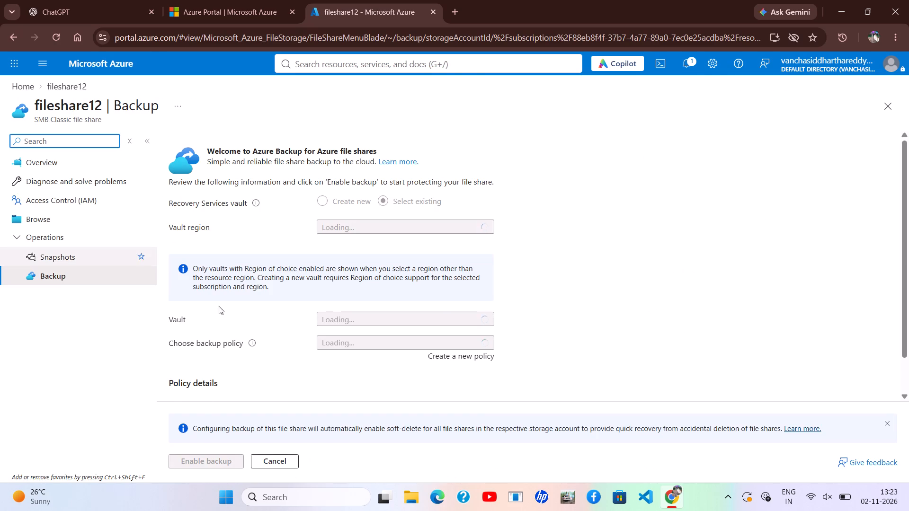
scroll(229, 332, "down", 1)
scroll(229, 332, "up", 4)
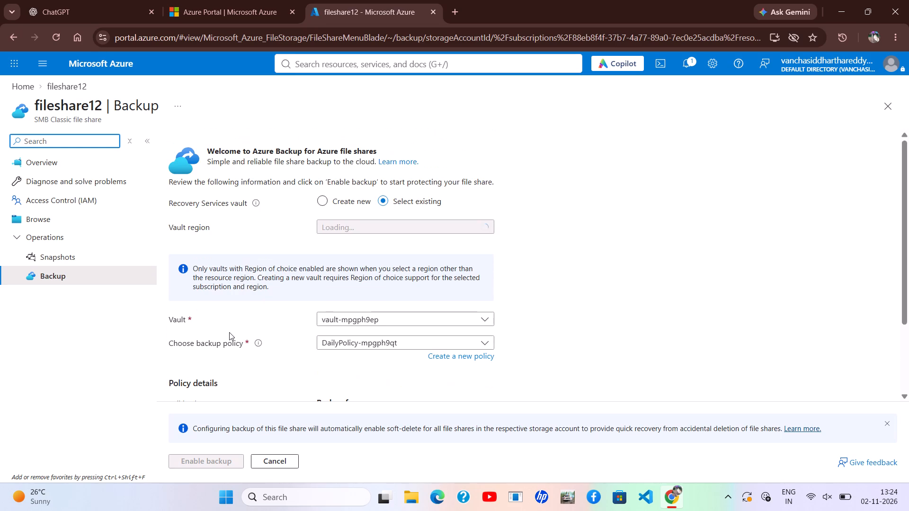
left_click(74, 282)
left_click(74, 282)
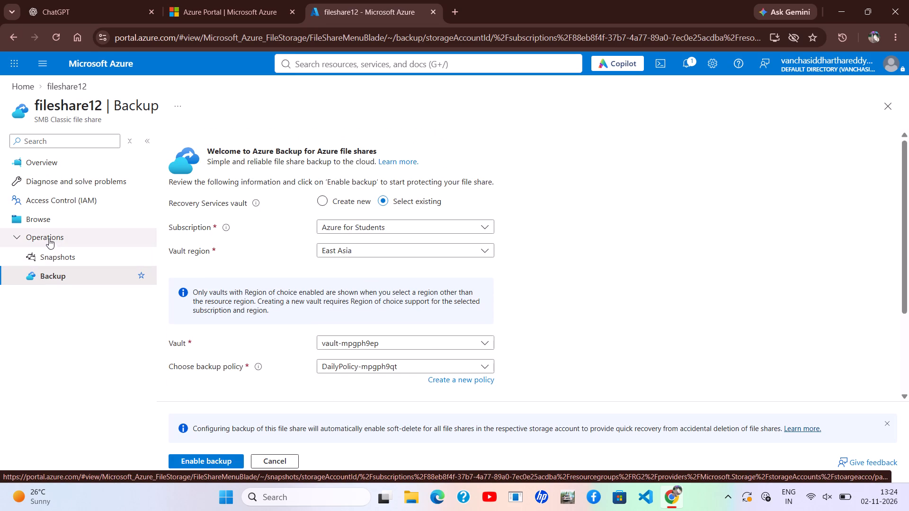
left_click(18, 38)
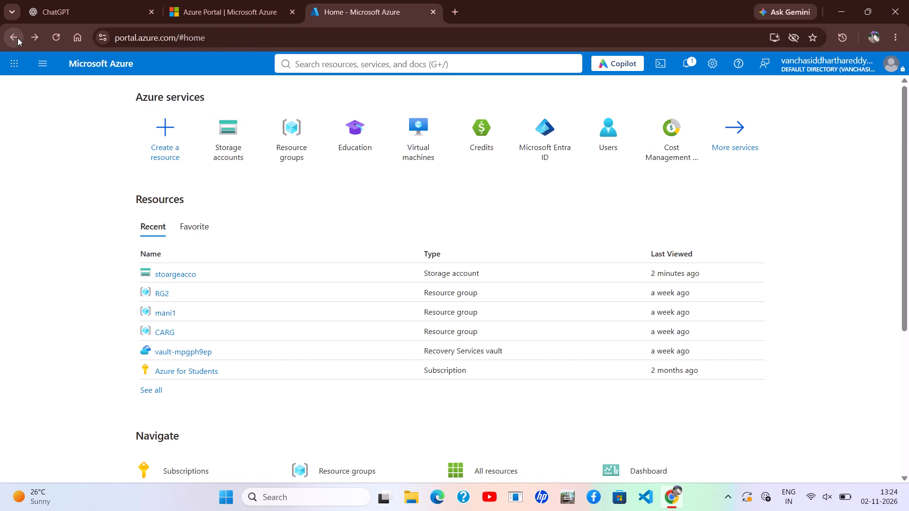
Search the portal for virtual and open the Virtual machines service.
left_click(351, 66)
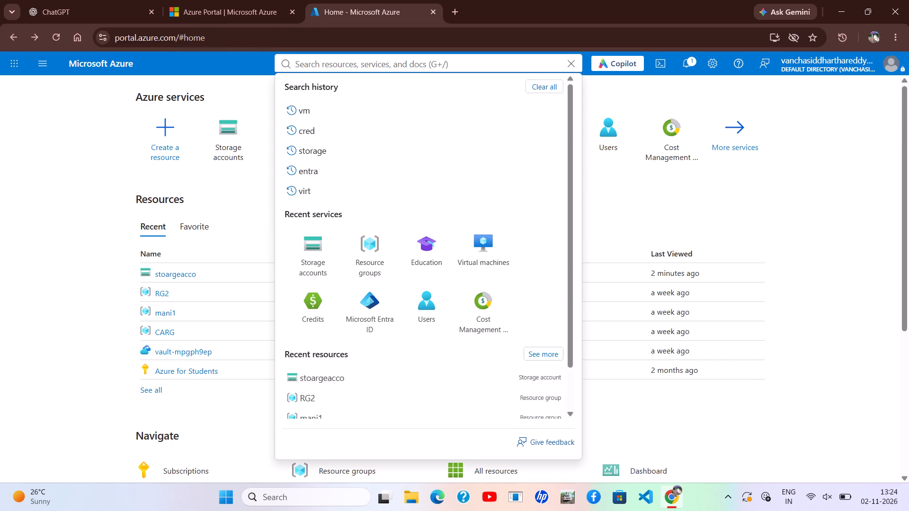
key("c")
key("BackSpace")
type("virtual")
key("space")
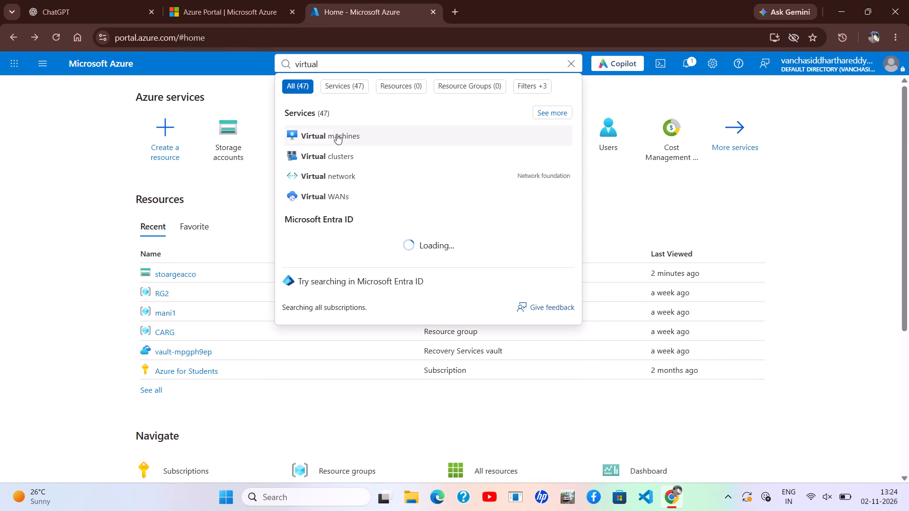
left_click(337, 135)
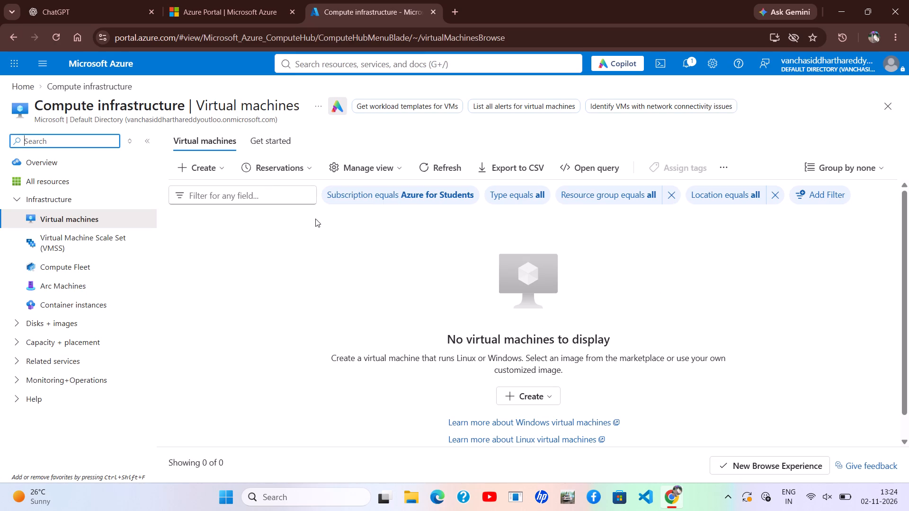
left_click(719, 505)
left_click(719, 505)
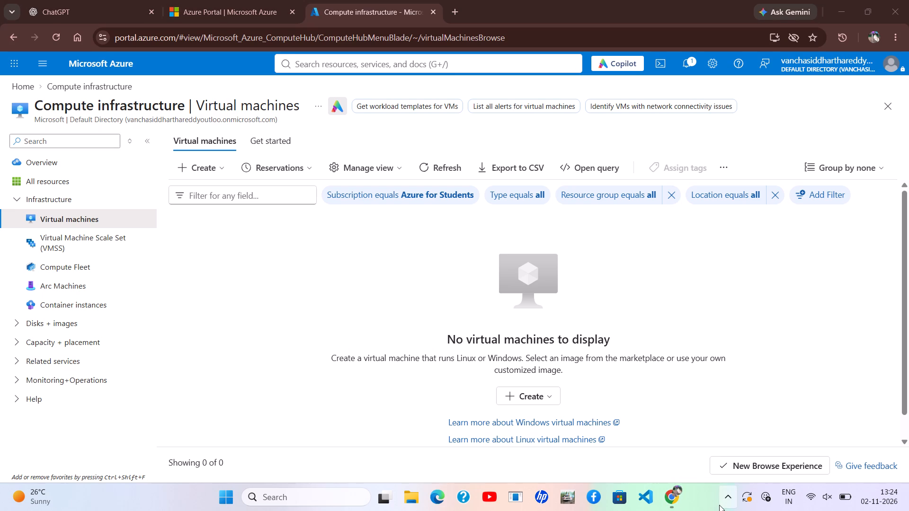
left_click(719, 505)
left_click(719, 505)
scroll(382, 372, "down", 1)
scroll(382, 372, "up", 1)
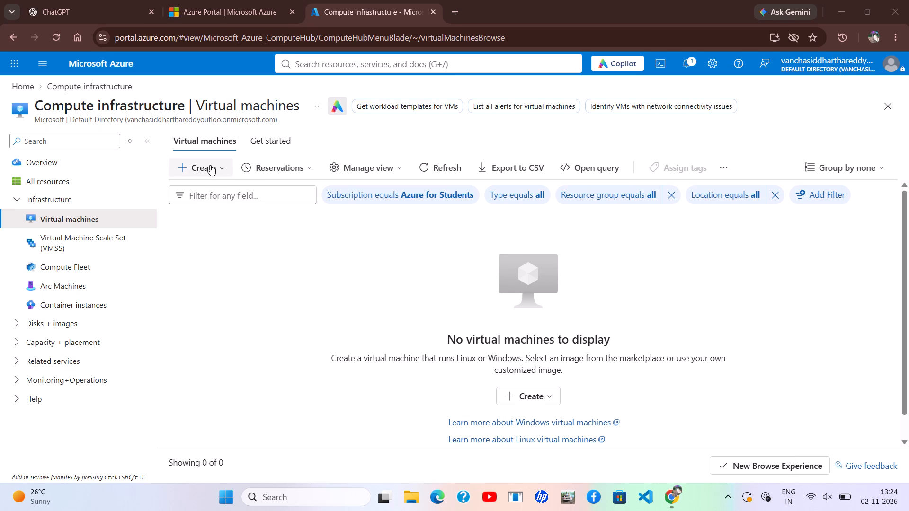
Start creating a new virtual machine and assign it to the resource group RG2.
left_click(210, 165)
left_click(213, 198)
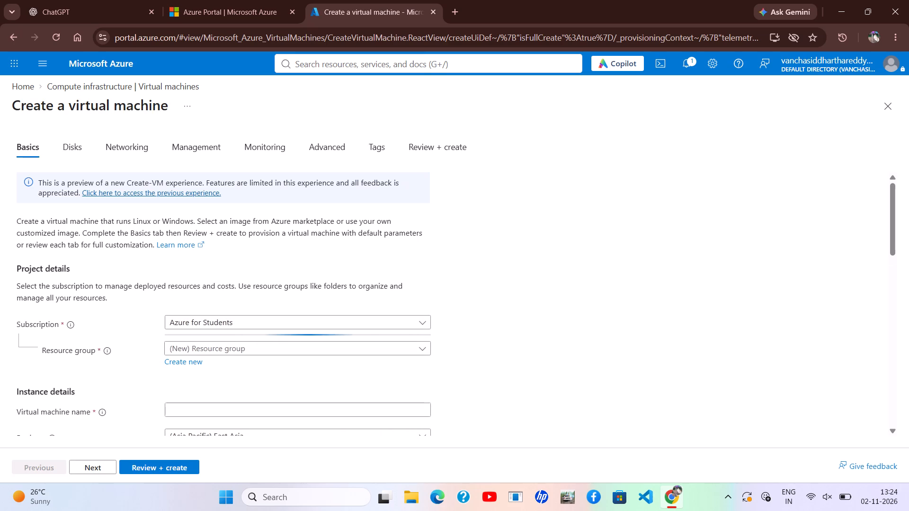
left_click(225, 353)
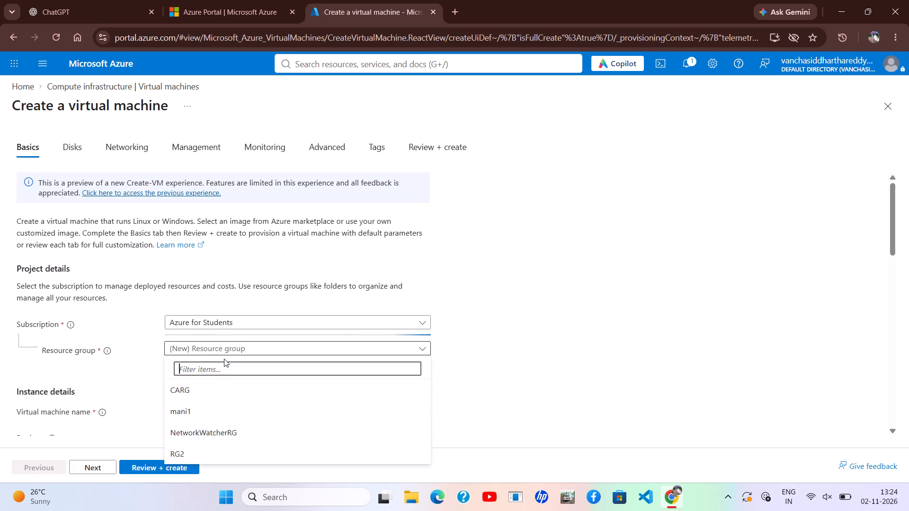
left_click(208, 449)
scroll(225, 394, "down", 1)
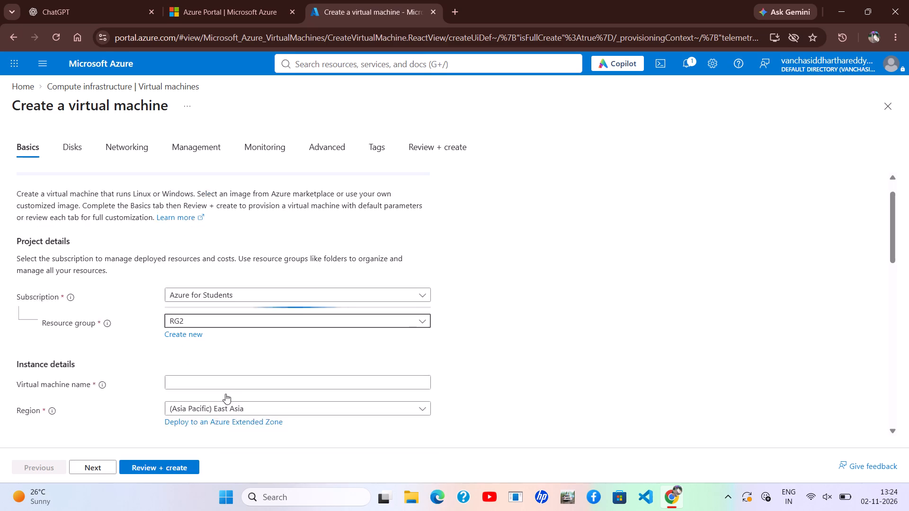